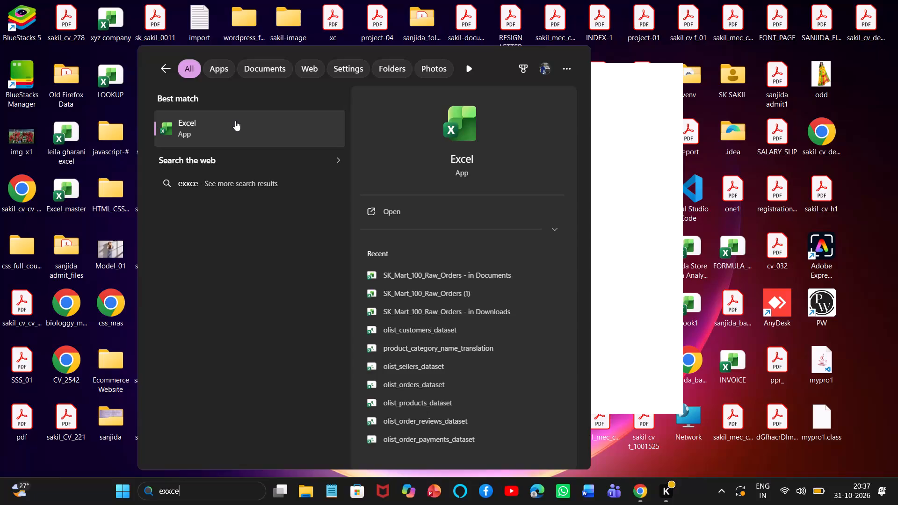
Start Excel and open the recent SK_Mart_100_Raw_Orders workbook from Documents in a maximised window to view its dashboard.
left_click(235, 121)
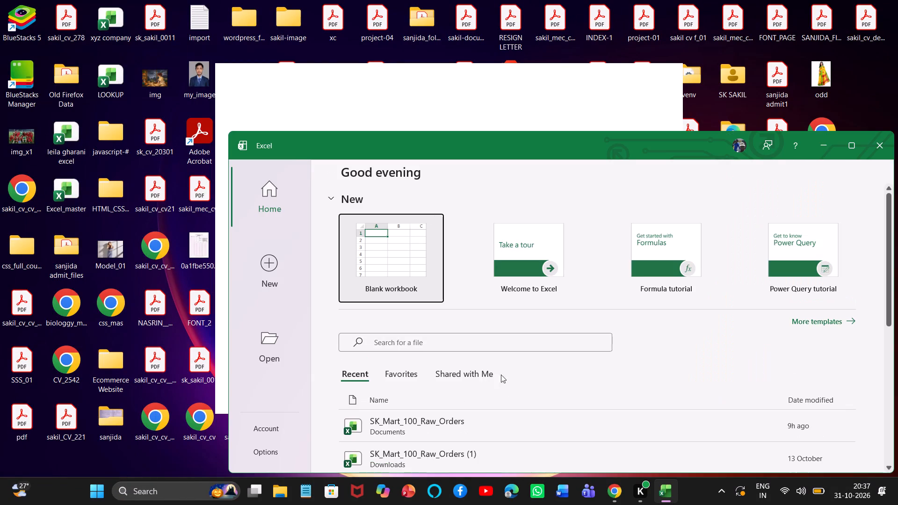
left_click(515, 426)
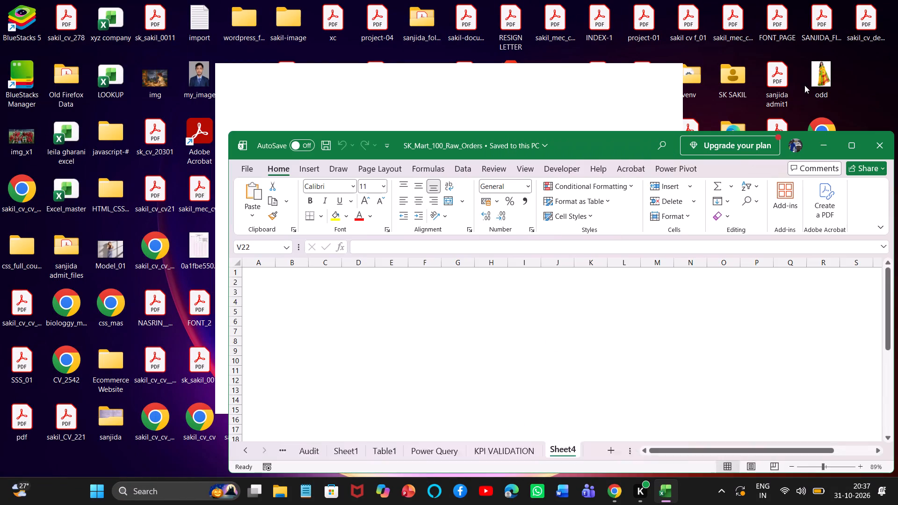
left_click(847, 141)
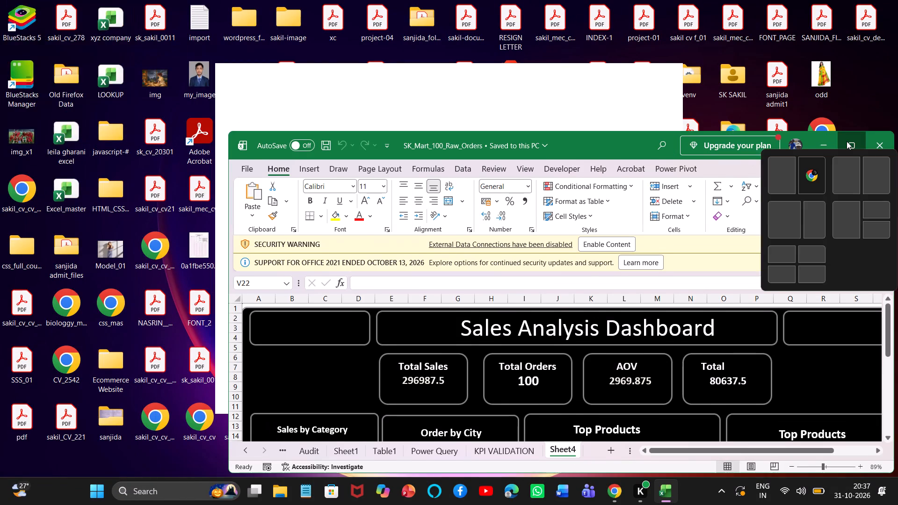
left_click(751, 239)
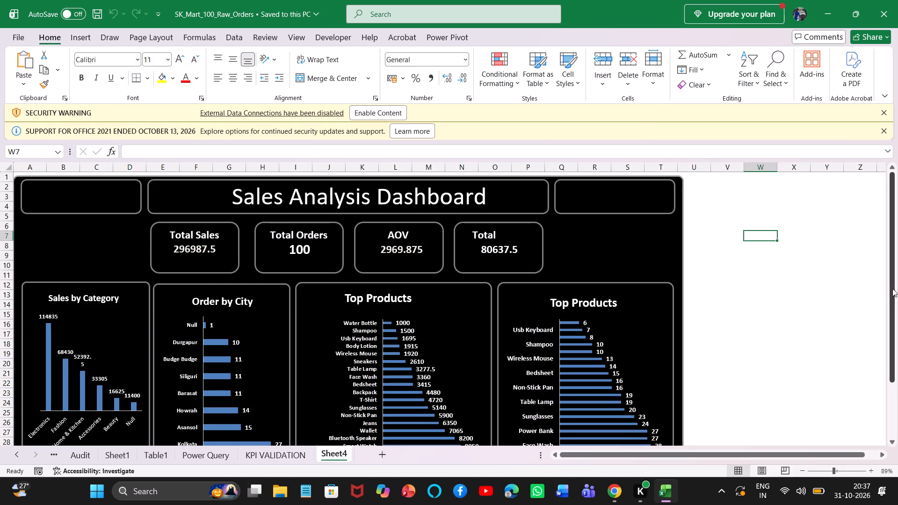
left_click_drag(892, 292, 885, 346)
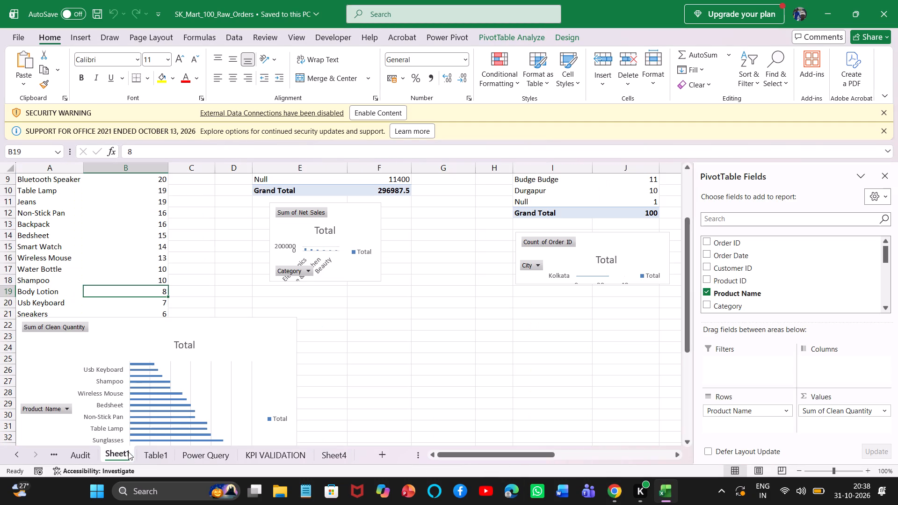
left_click_drag(502, 454, 554, 452)
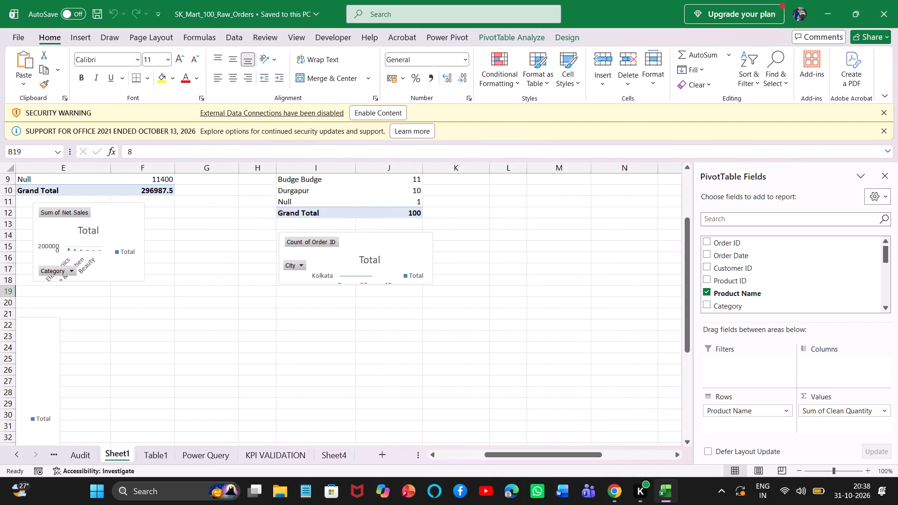
left_click_drag(689, 337, 669, 242)
left_click_drag(584, 453, 683, 437)
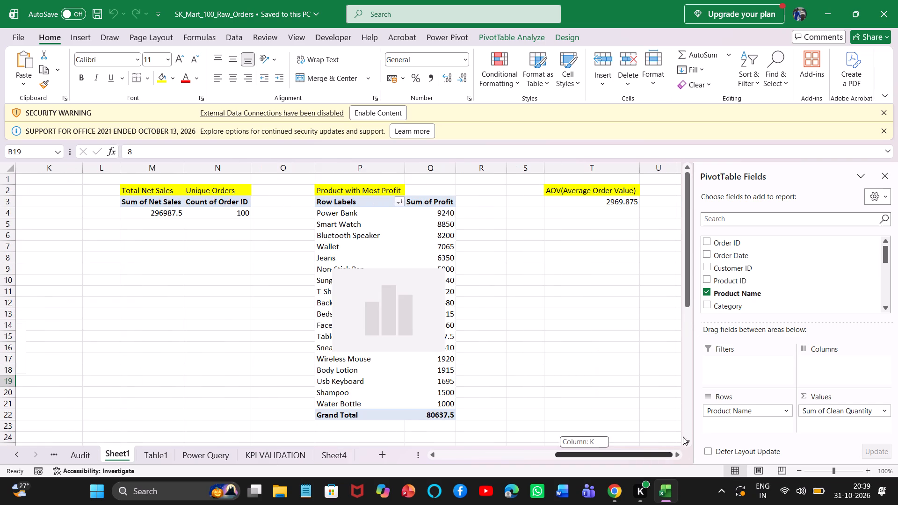
left_click_drag(683, 437, 481, 436)
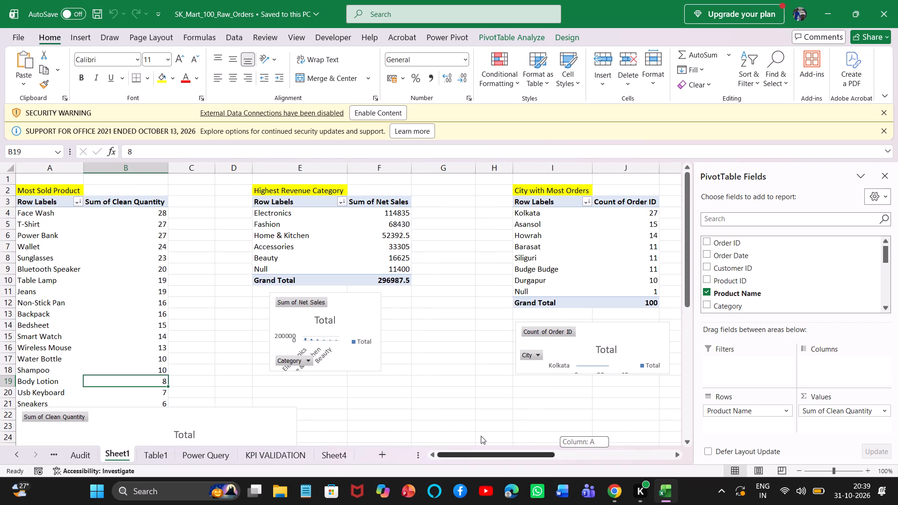
left_click_drag(481, 436, 529, 432)
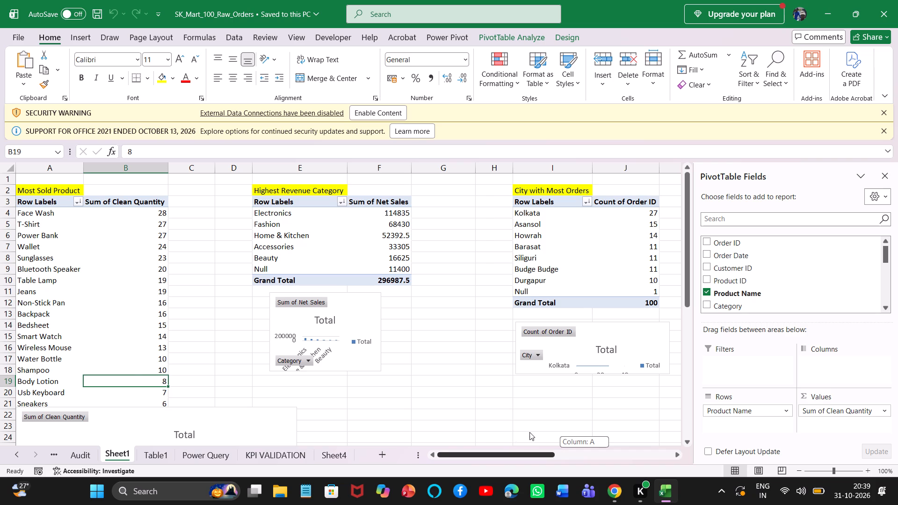
left_click_drag(529, 432, 477, 442)
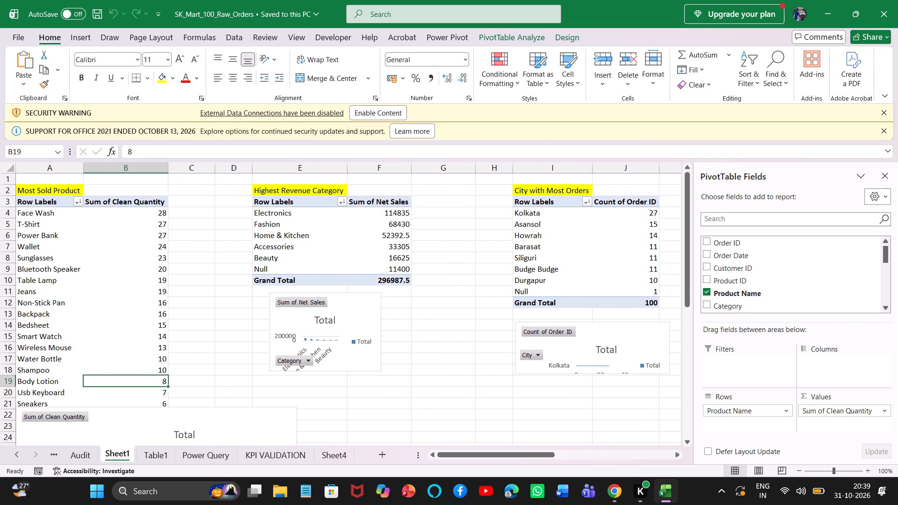
Enter the label "Top products" in cell B2 above the product quantity pivot table and fill it yellow.
left_click(90, 190)
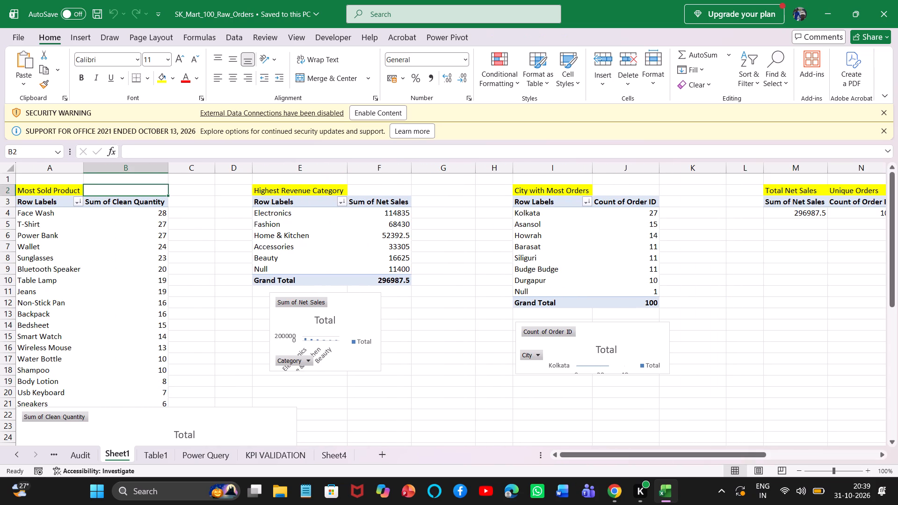
type("op")
key("space")
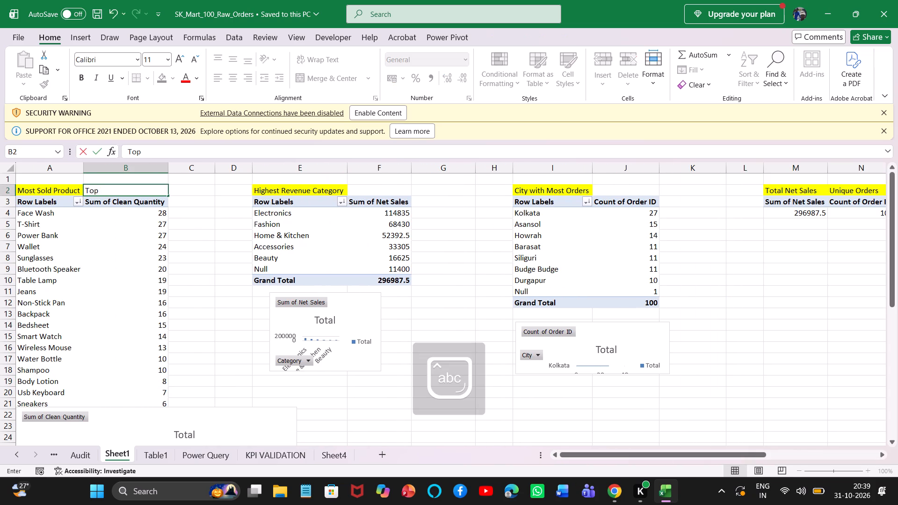
type("products")
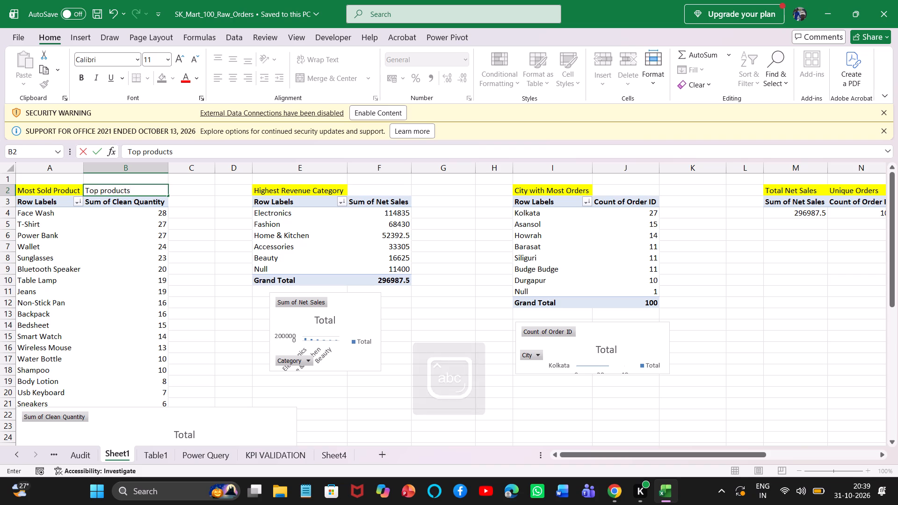
left_click(196, 245)
left_click(144, 189)
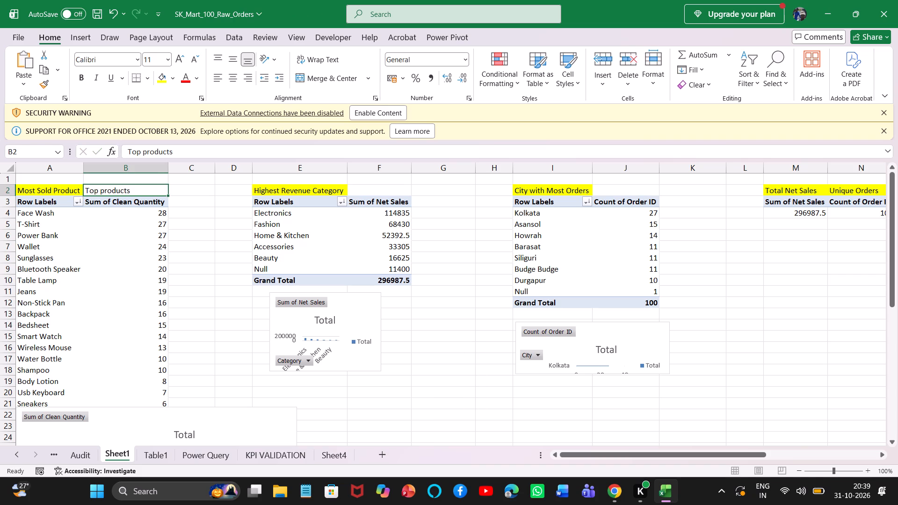
left_click(159, 81)
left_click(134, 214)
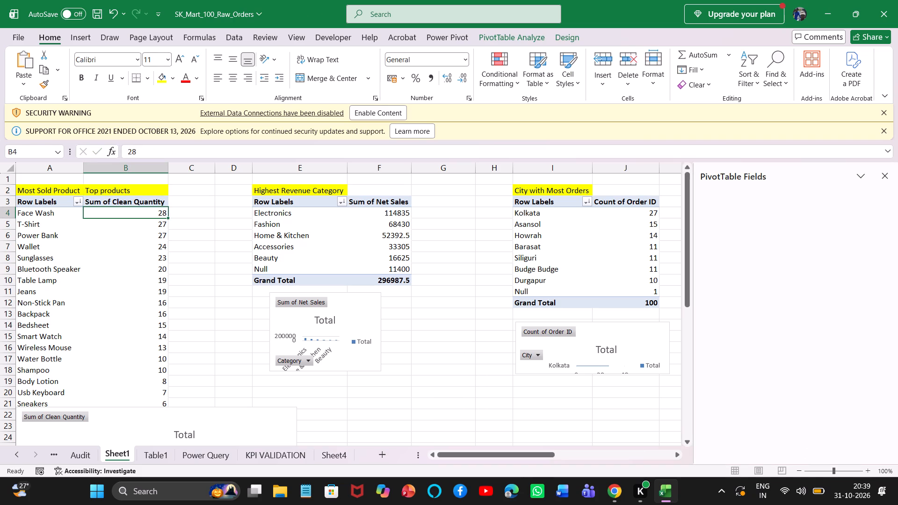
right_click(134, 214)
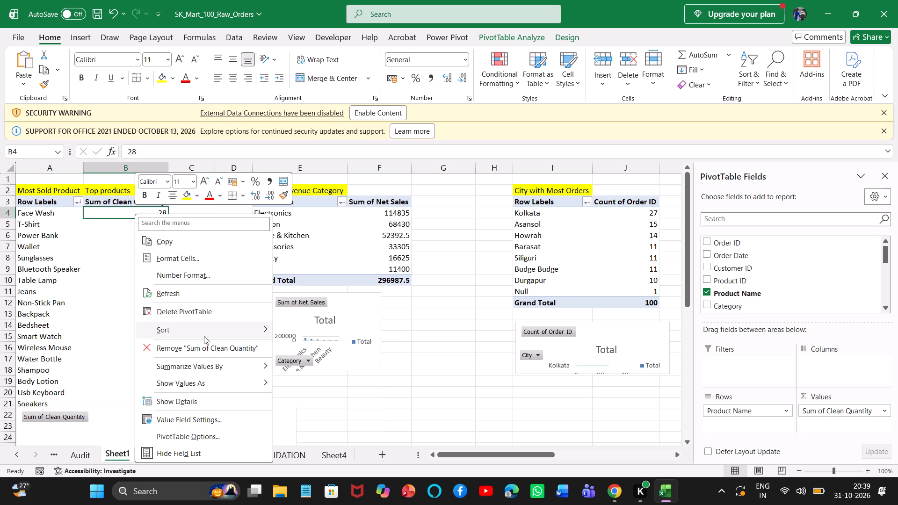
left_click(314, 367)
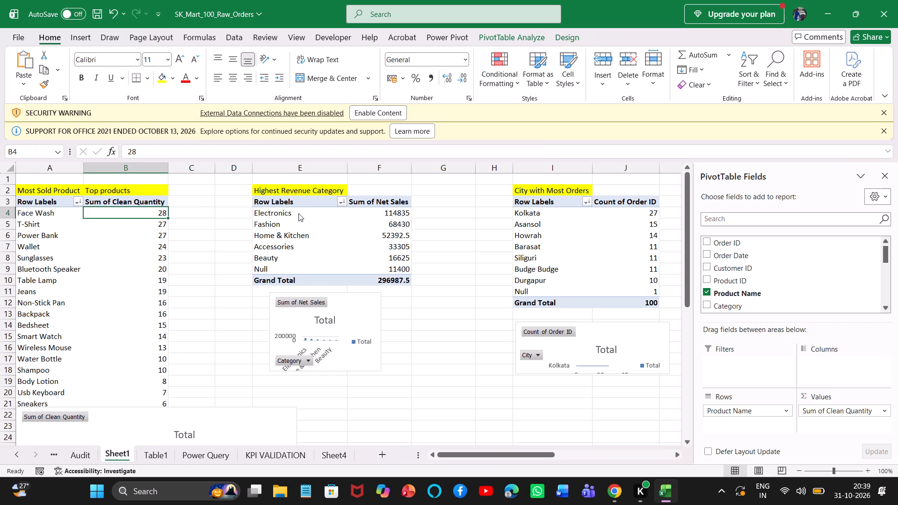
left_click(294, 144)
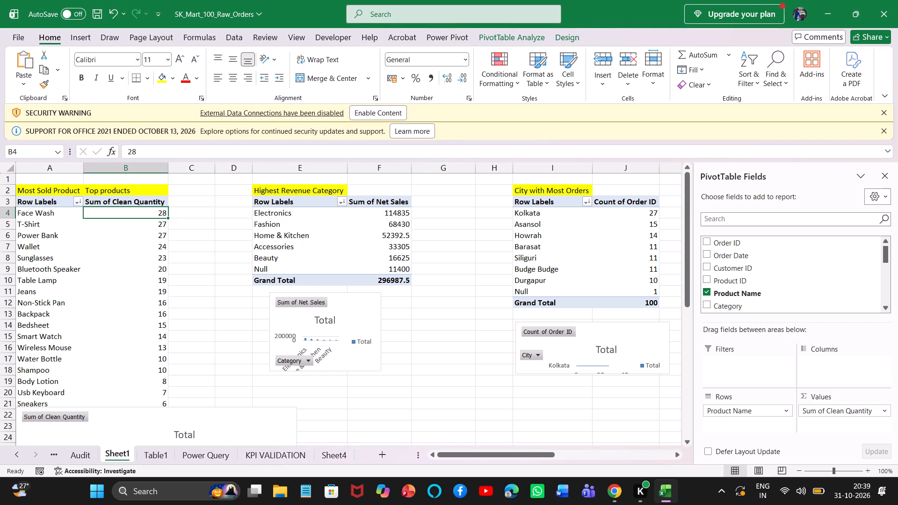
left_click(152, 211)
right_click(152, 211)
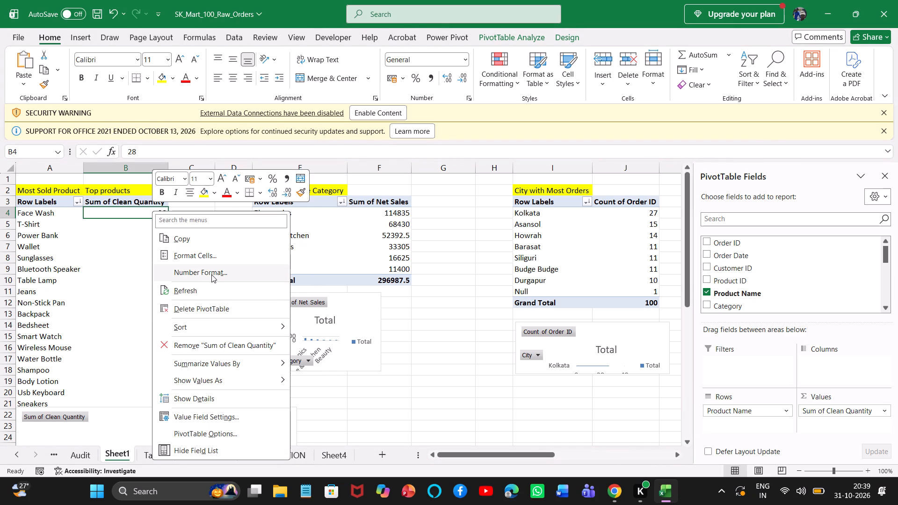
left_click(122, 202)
Apply a Top 10 value filter to Product Name in the Most Sold Product pivot, showing the top 5 items by Sum of Clean Quantity.
left_click(78, 201)
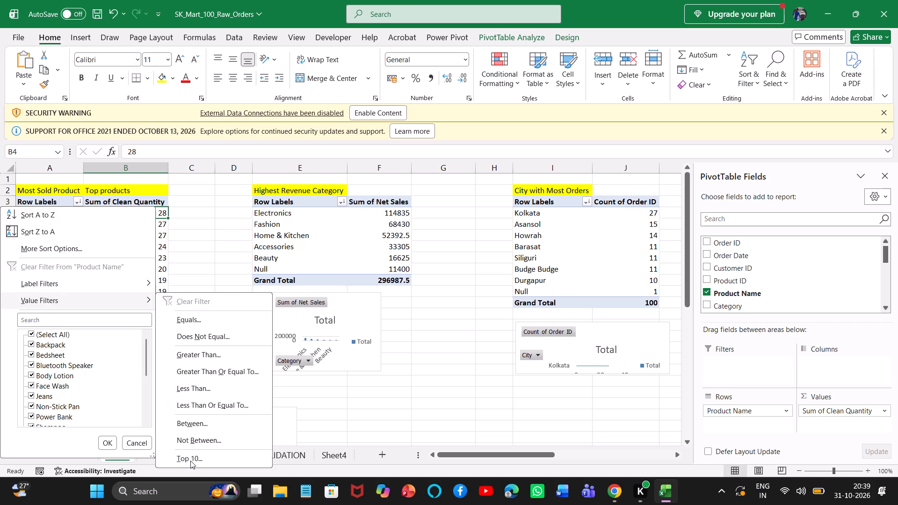
left_click(190, 461)
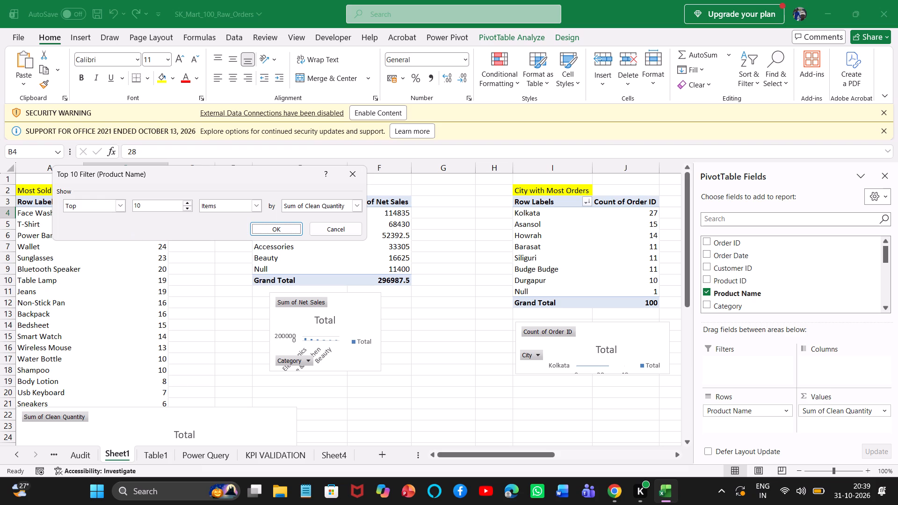
left_click(188, 209)
double_click(188, 209)
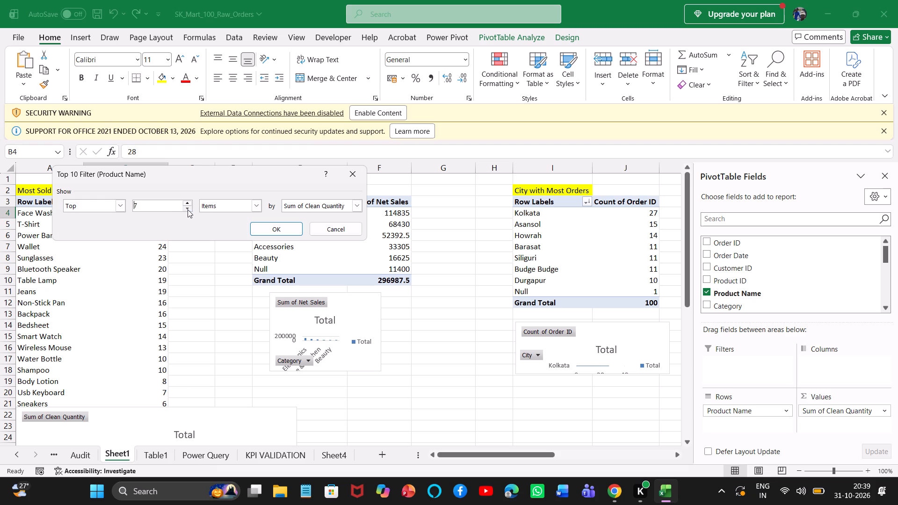
left_click(188, 209)
left_click(188, 209)
left_click(288, 231)
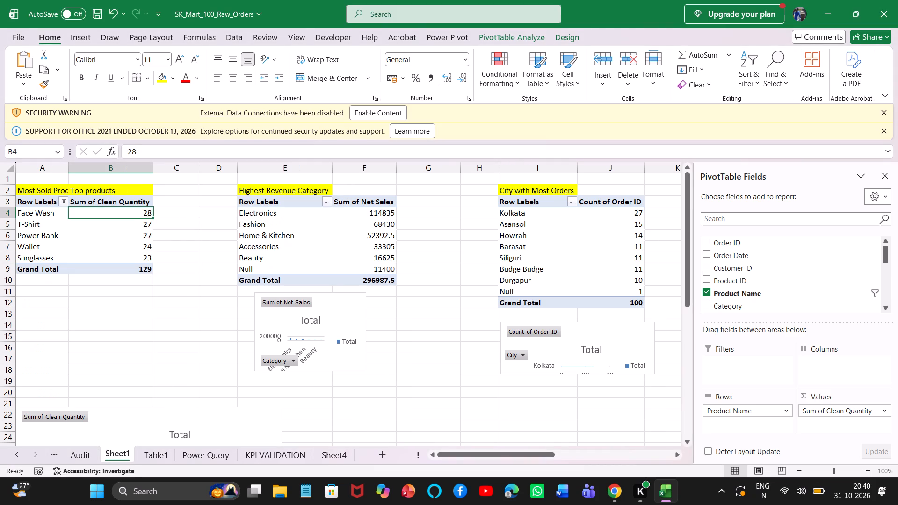
left_click(108, 317)
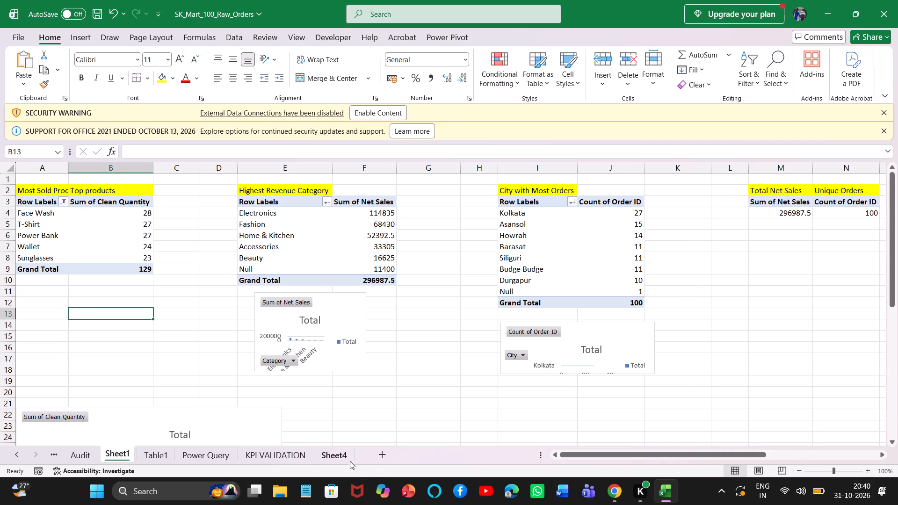
Open the dashboard on Sheet4 and dismiss the Office support and security warning notices above the sheet.
left_click(329, 456)
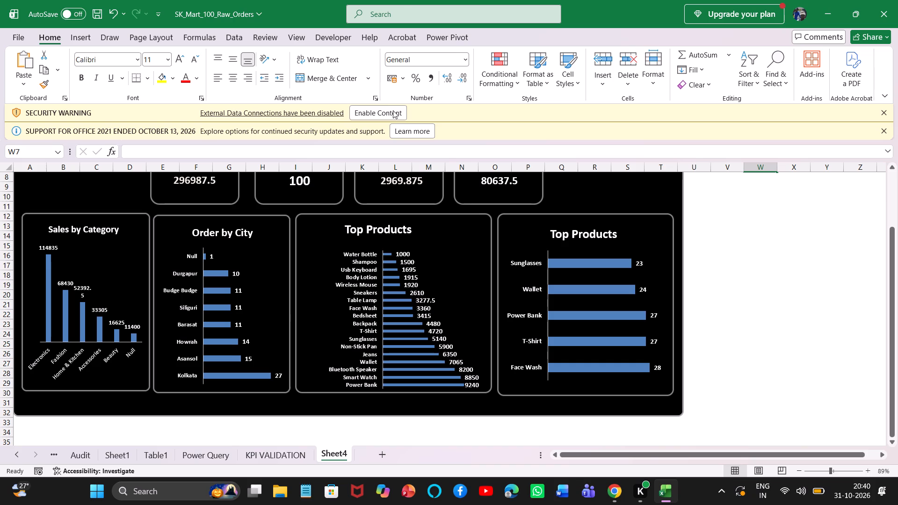
left_click(889, 130)
left_click(887, 115)
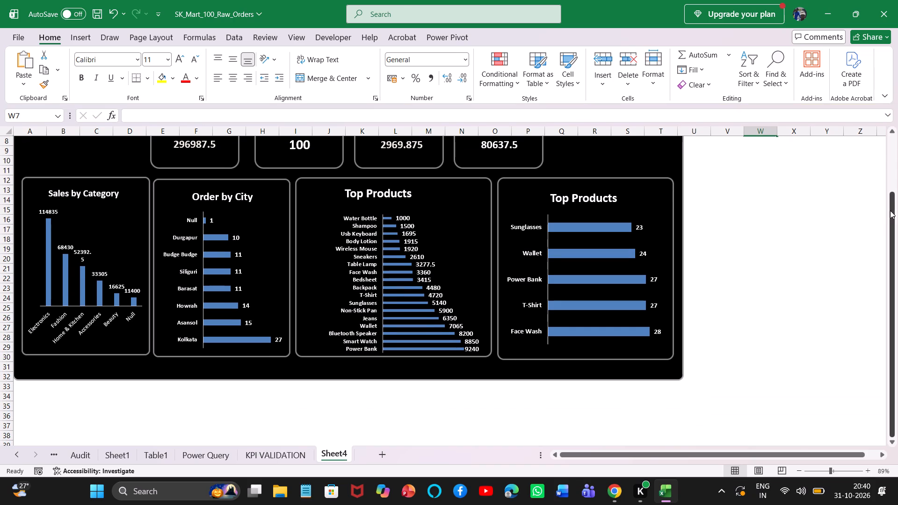
Inspect both Top Products charts on the Sheet4 dashboard and compare them with the product quantity pivot on Sheet1.
left_click_drag(891, 211, 891, 151)
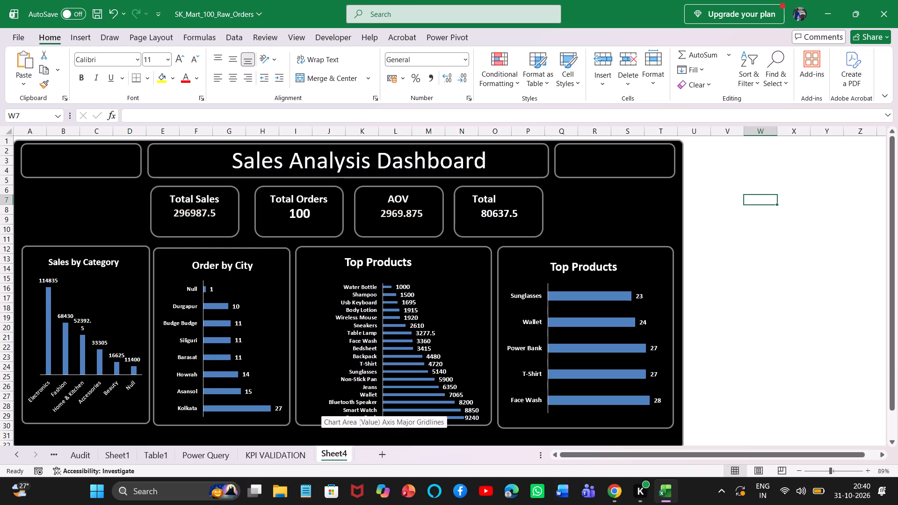
left_click(328, 454)
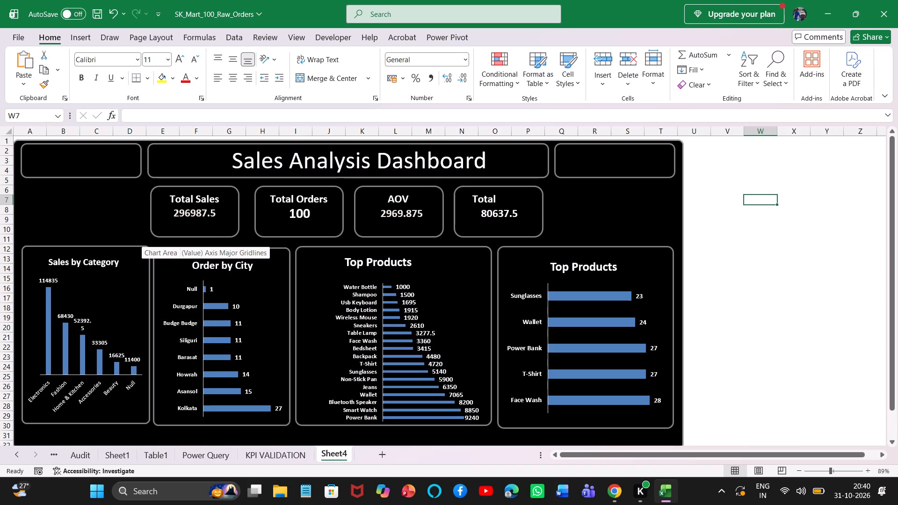
left_click(408, 334)
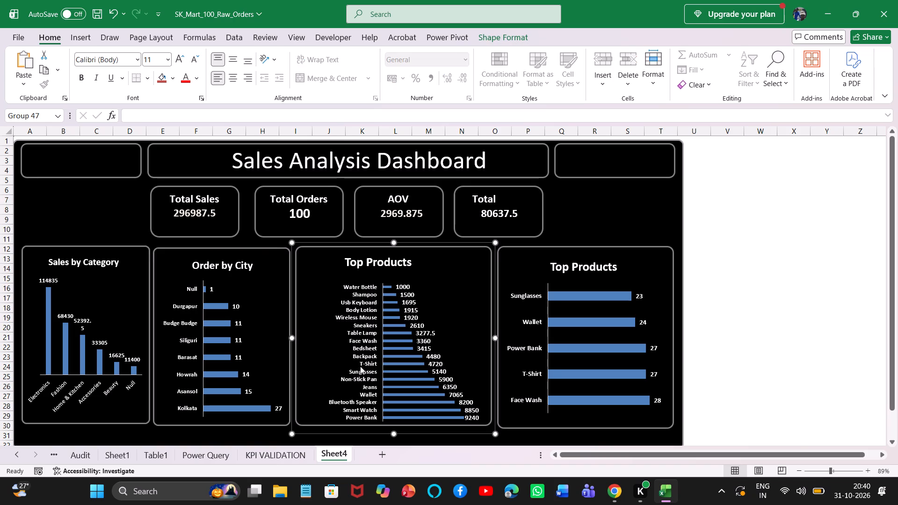
left_click(123, 456)
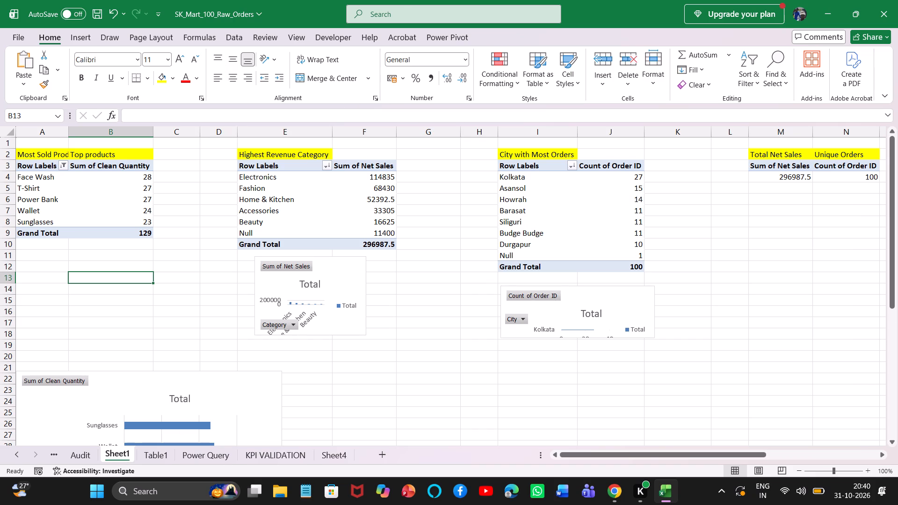
left_click(327, 453)
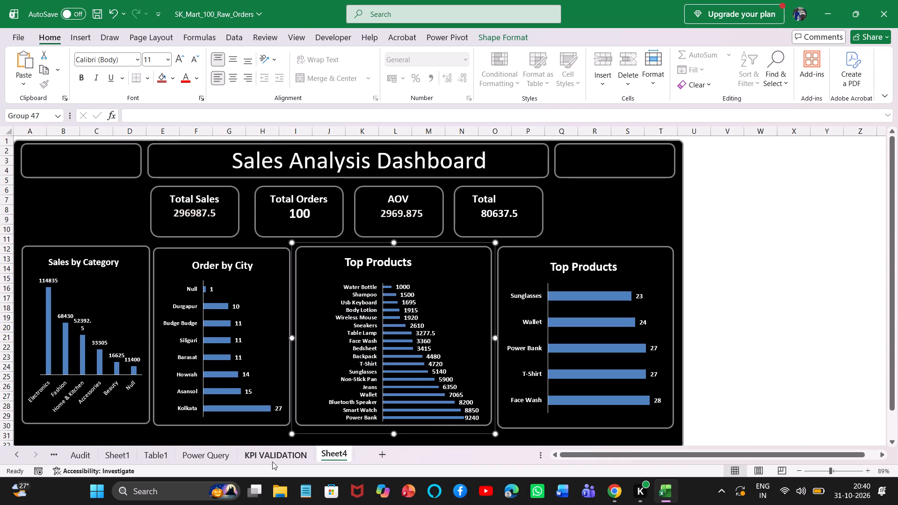
Copy the whole Most Sold Product pivot table on Sheet1, A3:B9, from the header row through Grand Total.
left_click(128, 451)
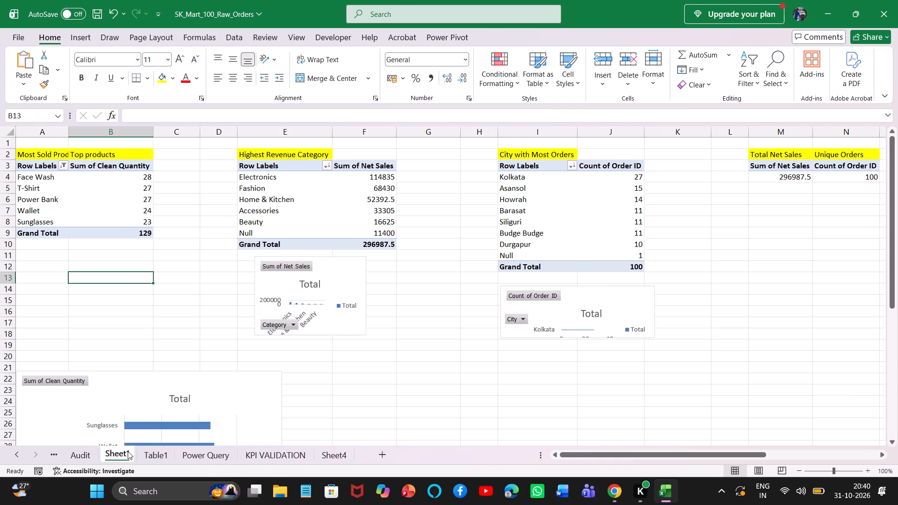
left_click(120, 240)
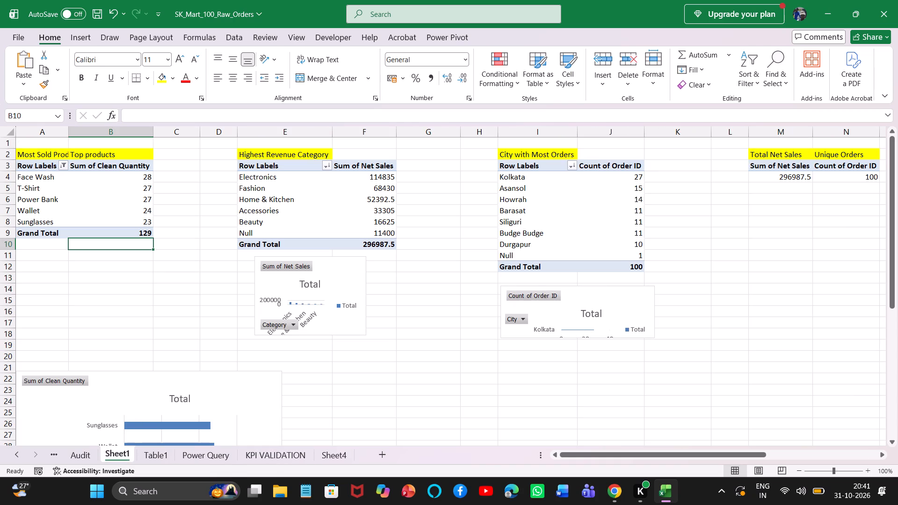
left_click(123, 232)
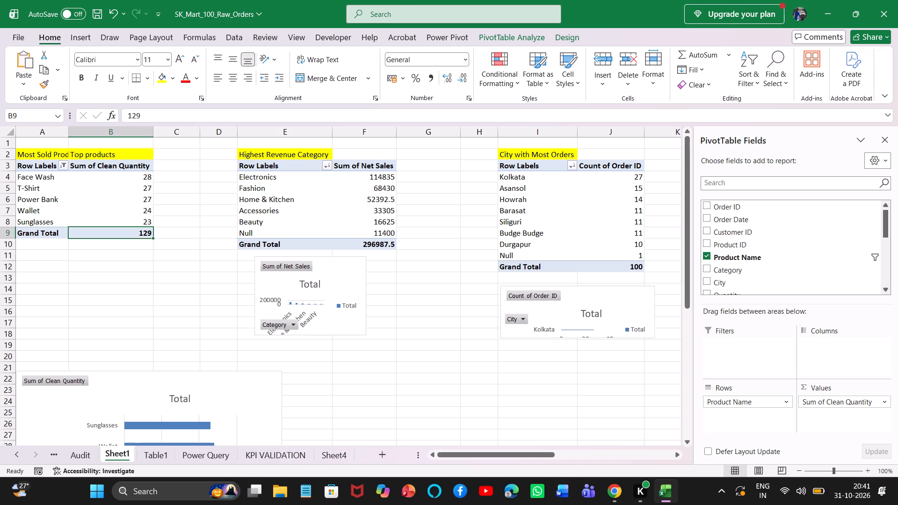
left_click(41, 166)
key("shift+Right")
key("shift+Down")
key("shift+Up")
key("shift+Down")
key("shift+Down")
key("shift+Down")
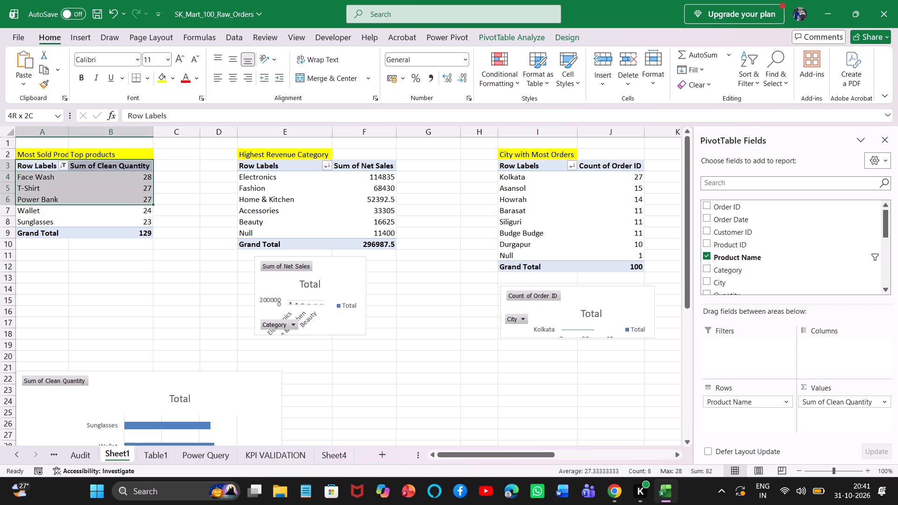
key("shift+Down")
key("shift+Down")
key("shift+Down")
key("ctrl+c")
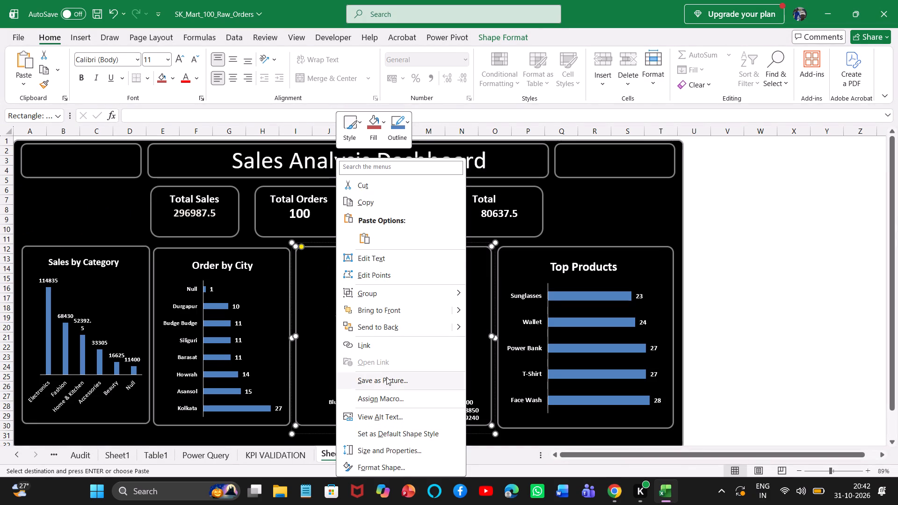
left_click(310, 241)
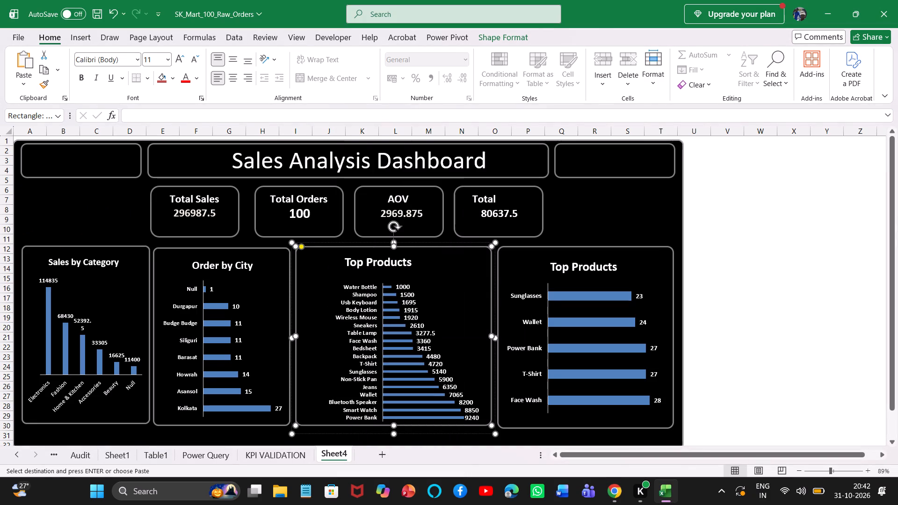
right_click(310, 241)
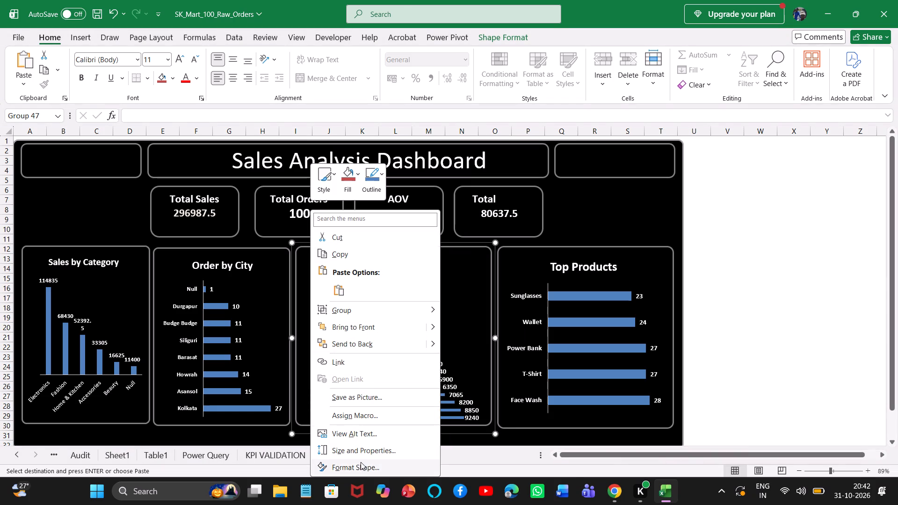
left_click(472, 357)
right_click(472, 357)
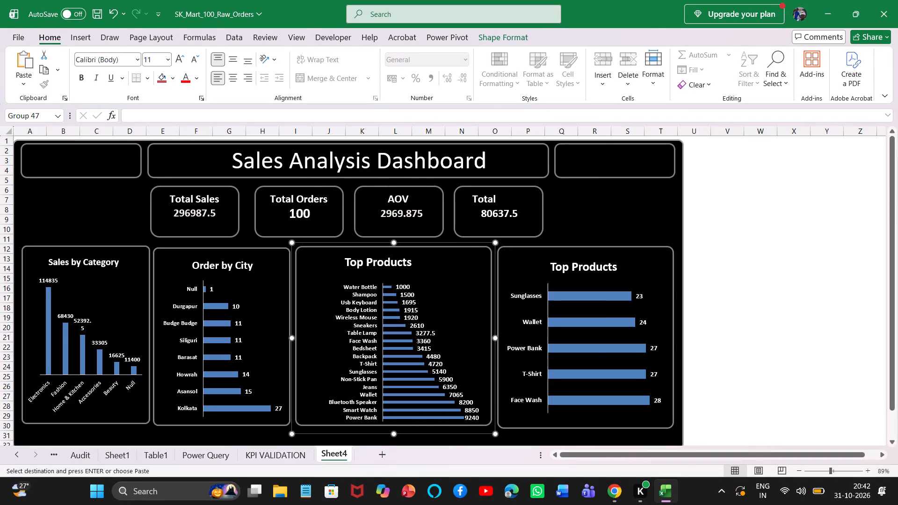
left_click(332, 284)
left_click(308, 243)
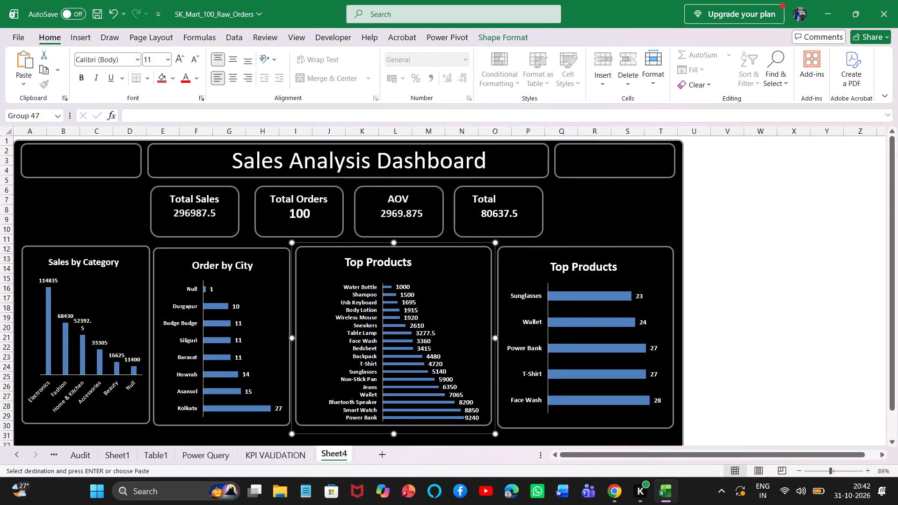
right_click(308, 243)
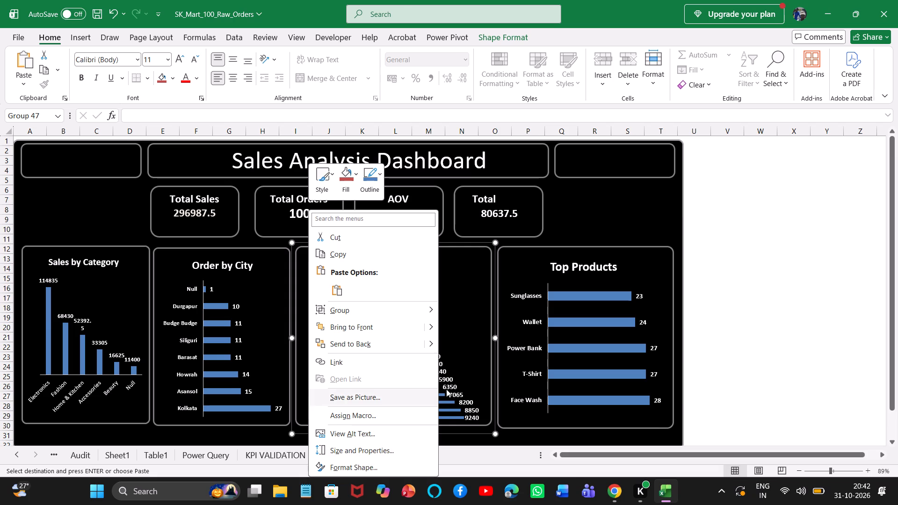
left_click(469, 379)
left_click(444, 310)
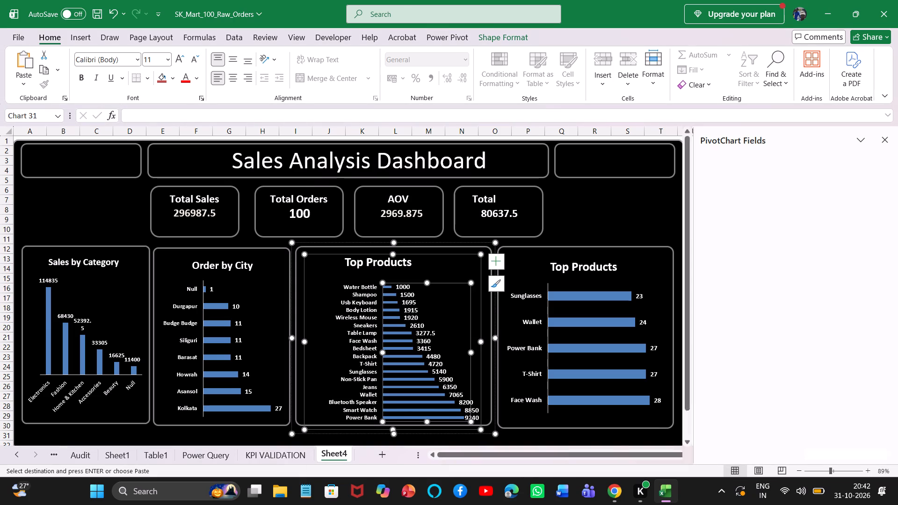
right_click(444, 310)
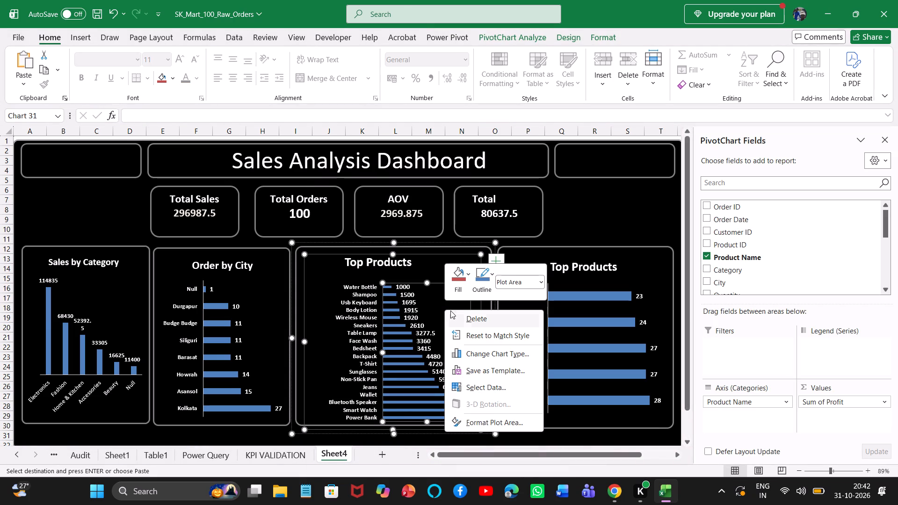
left_click(304, 245)
right_click(304, 245)
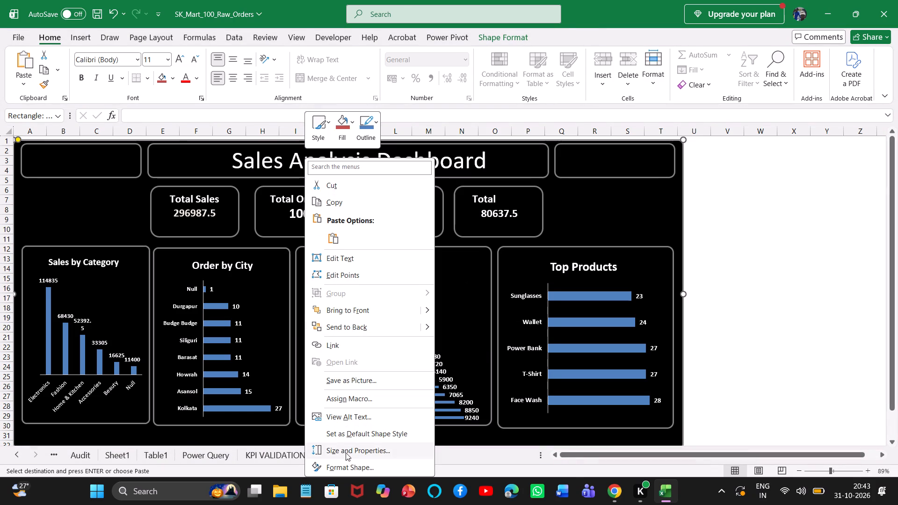
left_click(484, 305)
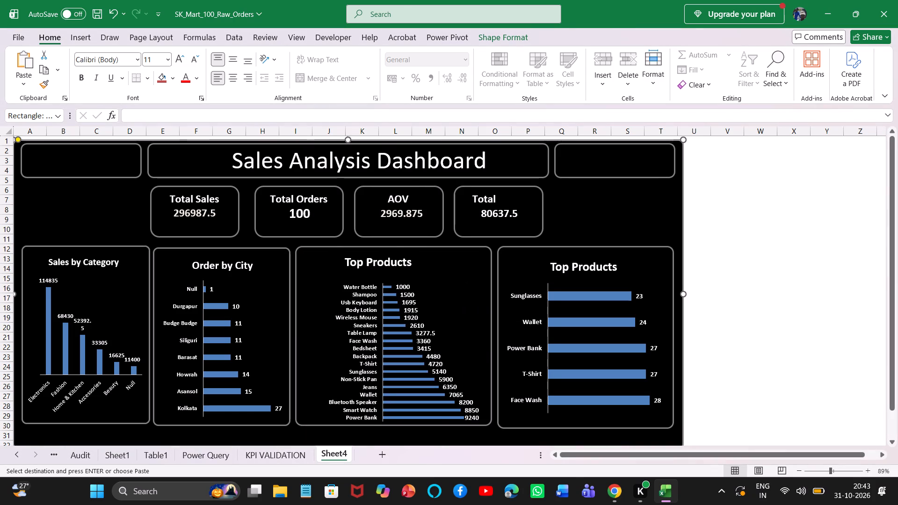
left_click(376, 267)
right_click(376, 267)
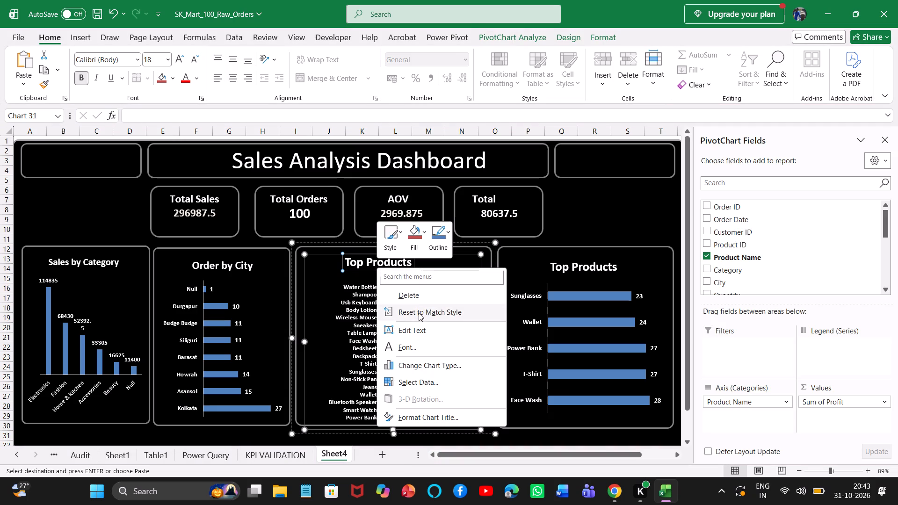
left_click(297, 261)
right_click(297, 261)
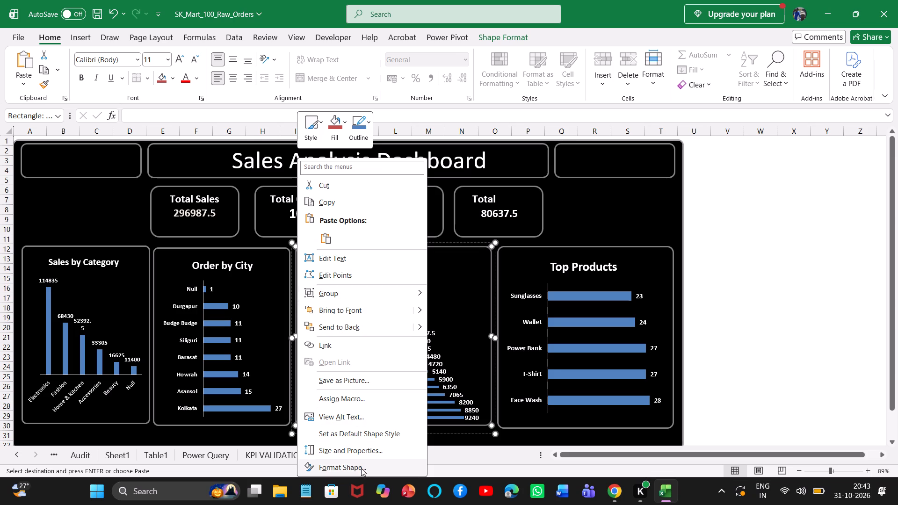
left_click(472, 391)
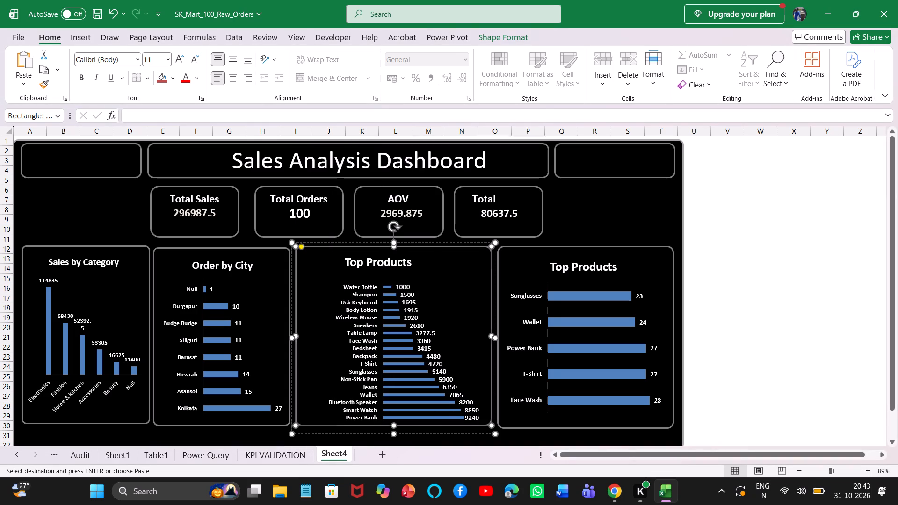
left_click(329, 243)
right_click(329, 243)
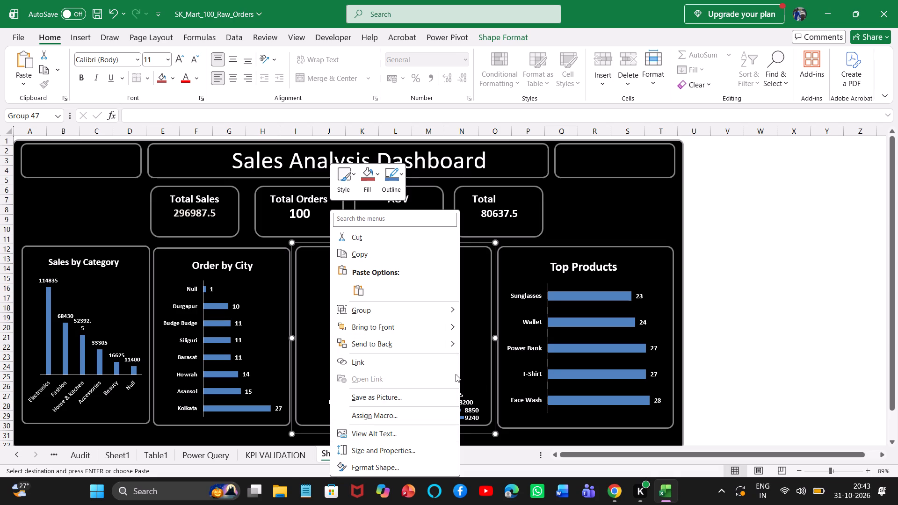
left_click(479, 385)
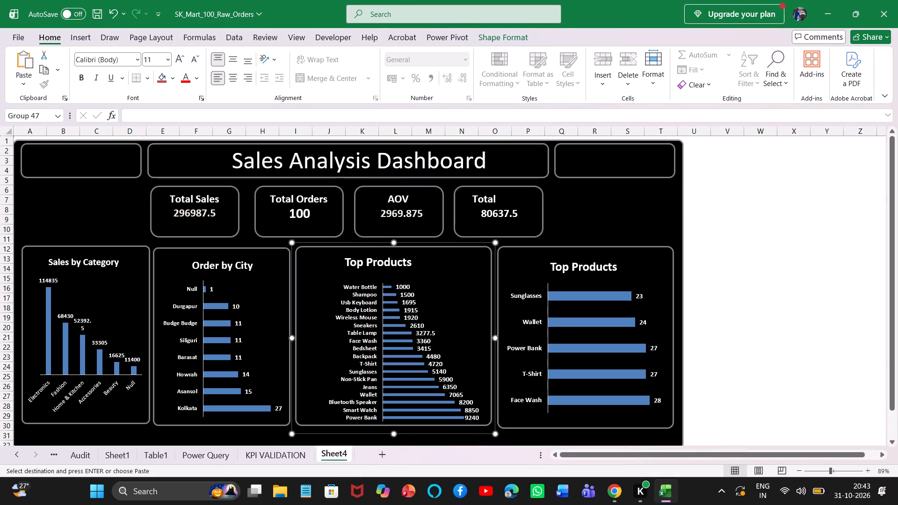
left_click(447, 433)
right_click(447, 433)
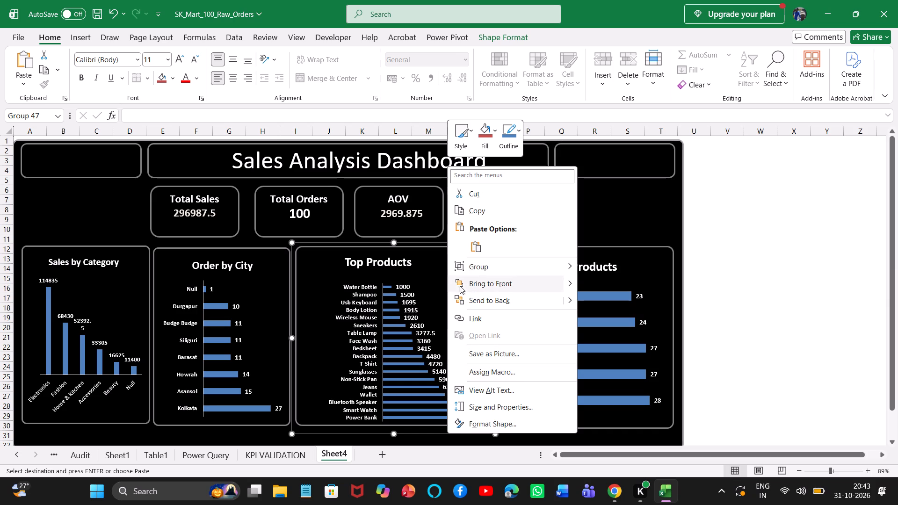
left_click(395, 281)
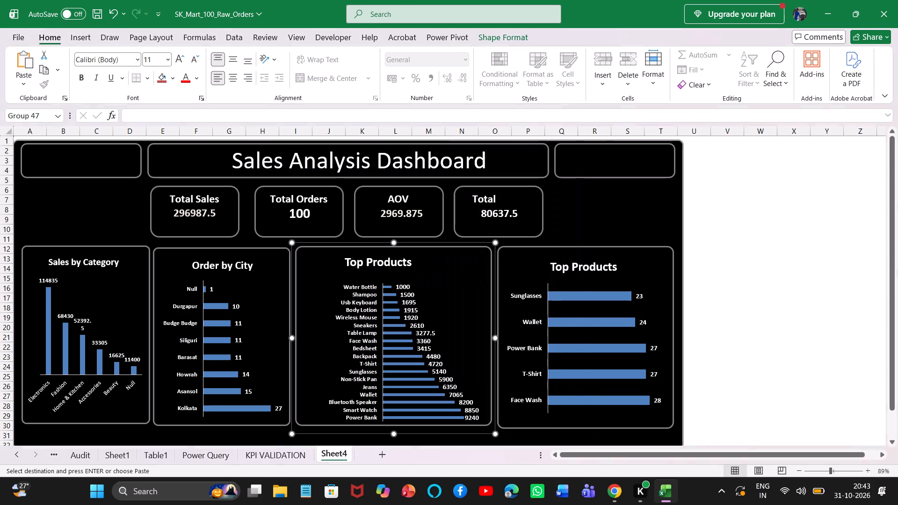
right_click(395, 281)
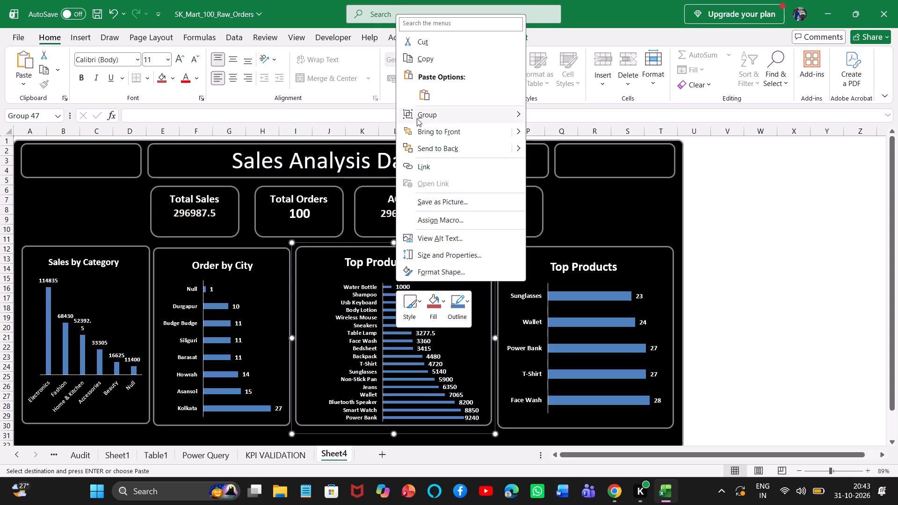
left_click(336, 310)
right_click(336, 310)
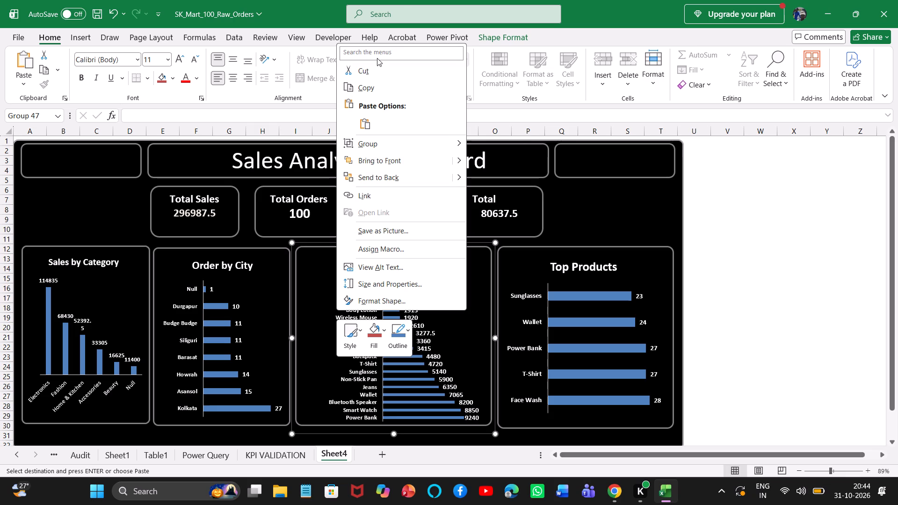
left_click(319, 268)
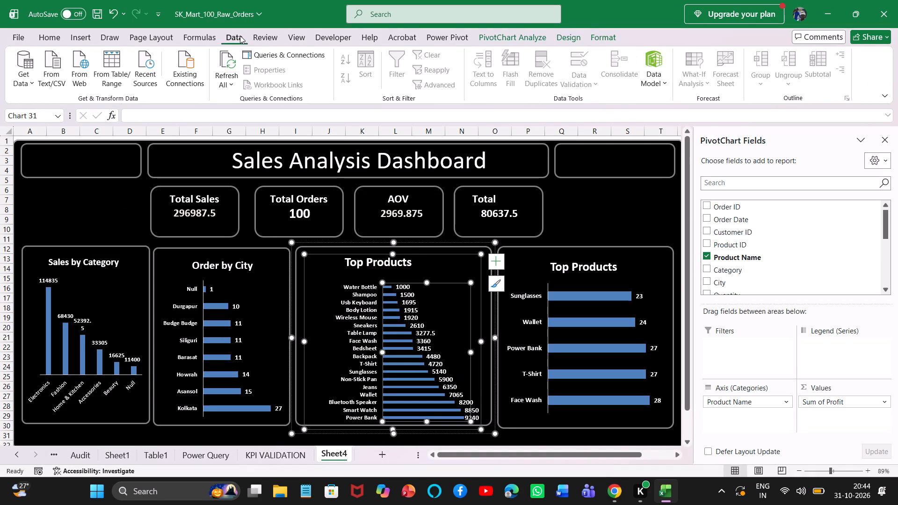
left_click(227, 72)
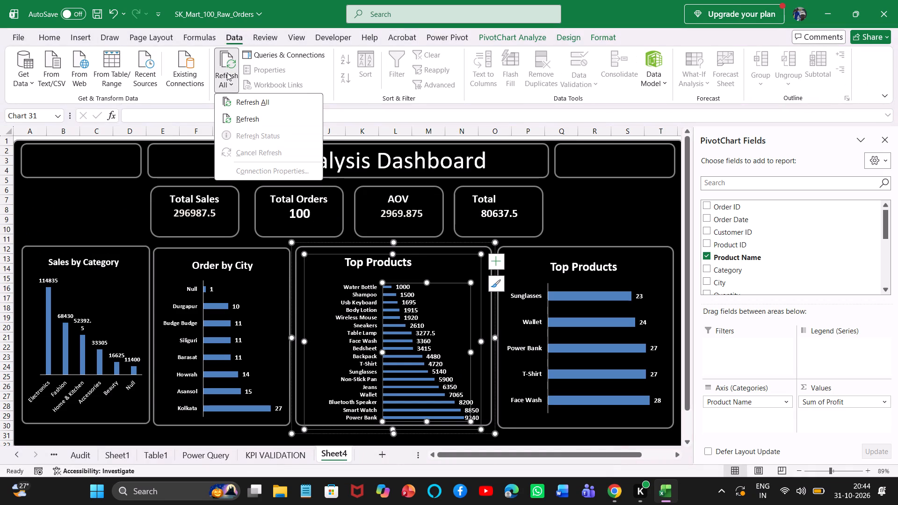
left_click(249, 100)
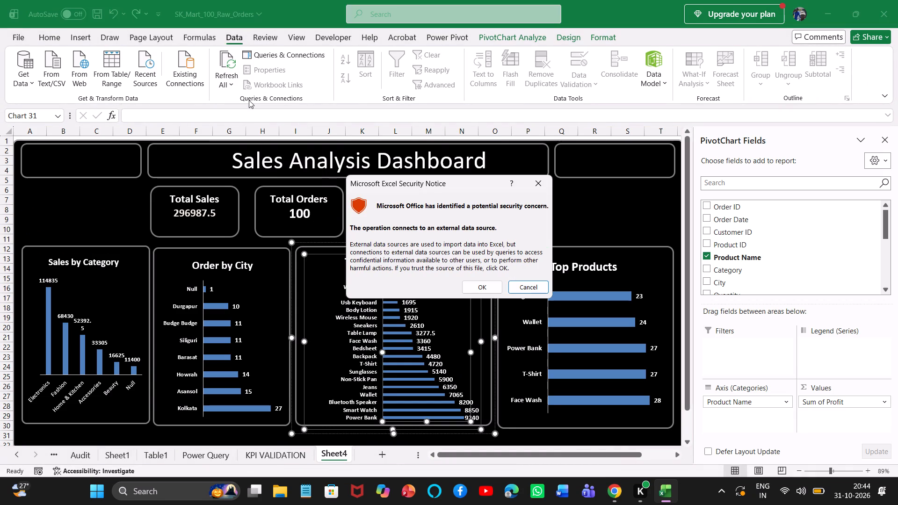
left_click(470, 285)
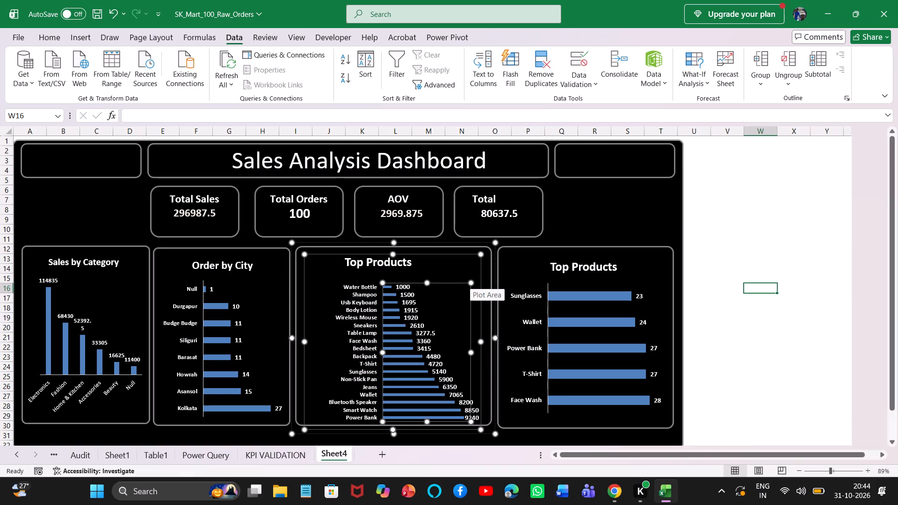
Select Sheet4's Sum of Profit Top Products chart and run Refresh All on the workbook again.
left_click(634, 207)
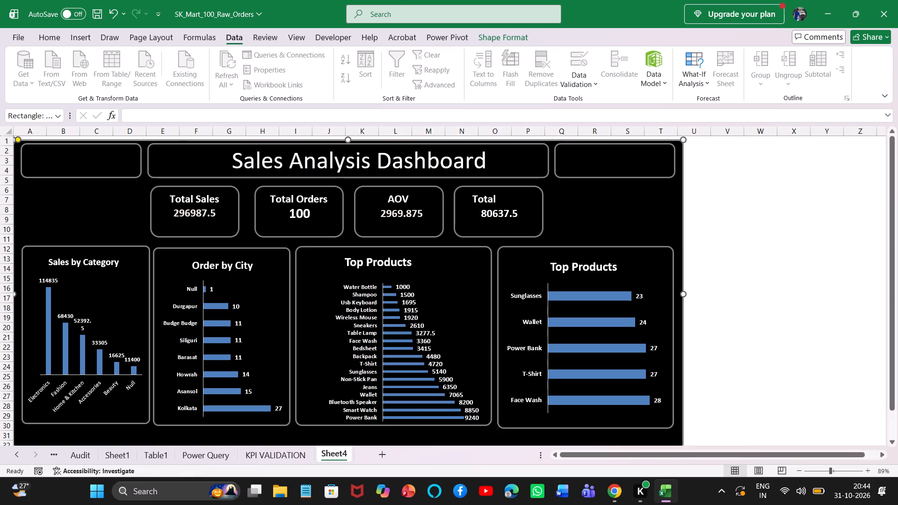
left_click(458, 284)
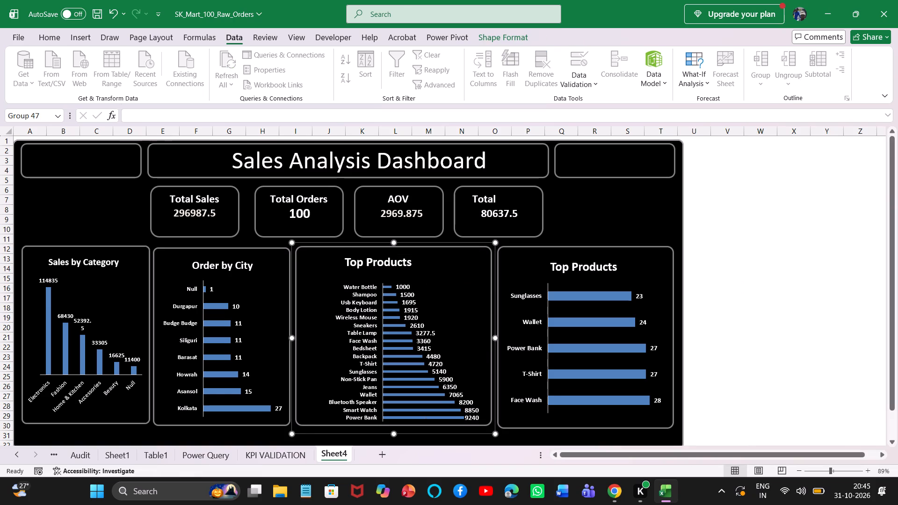
left_click(389, 265)
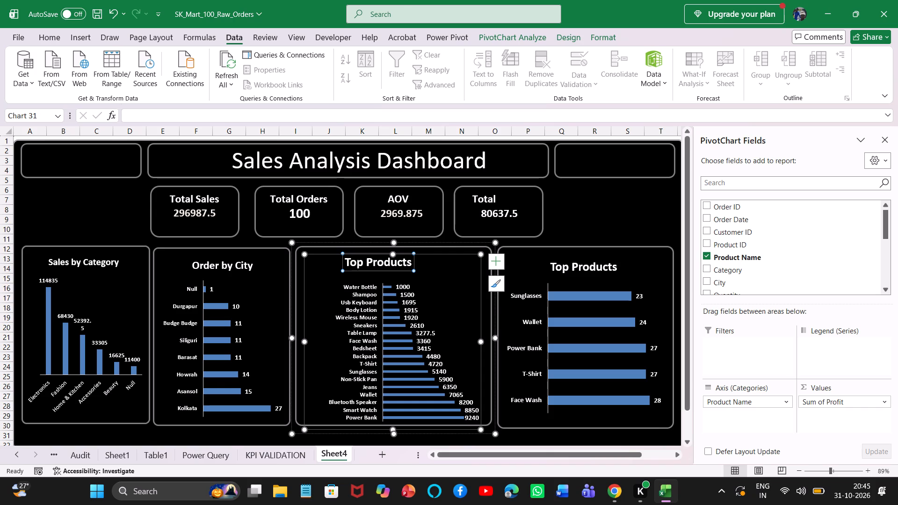
left_click(224, 61)
left_click(236, 87)
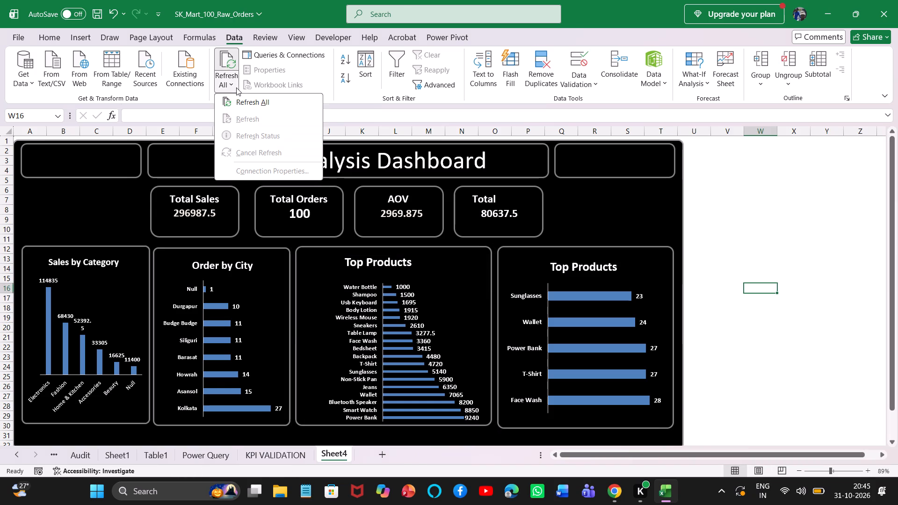
left_click(247, 97)
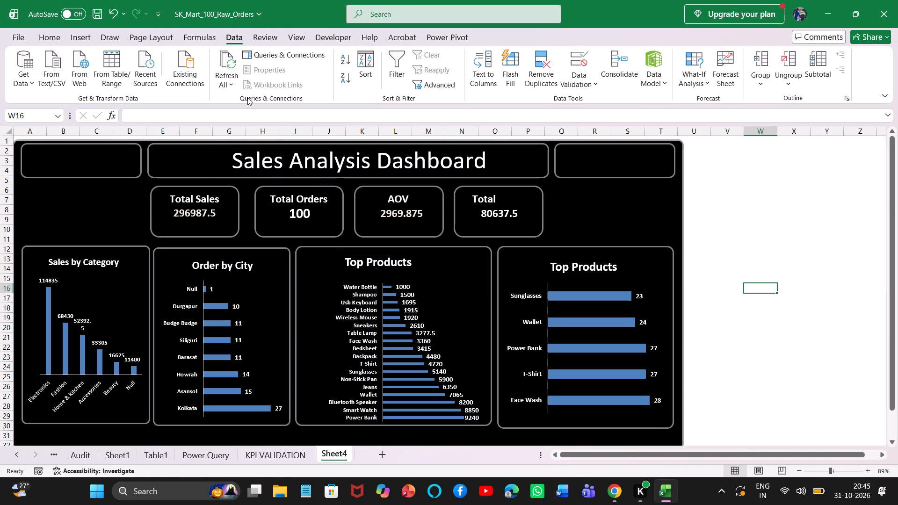
Check the Sum of Profit Top Products chart's title, bars and plot area, and look over the refresh options available for it.
left_click(407, 260)
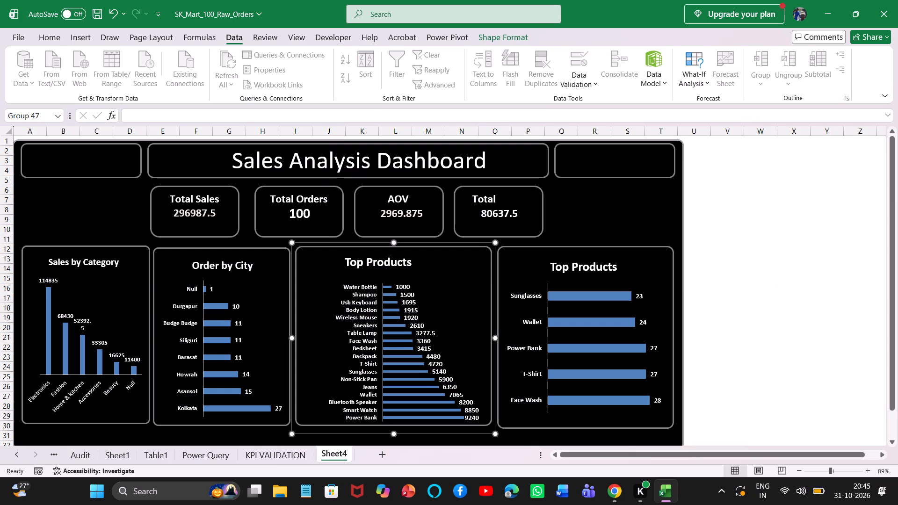
left_click(390, 261)
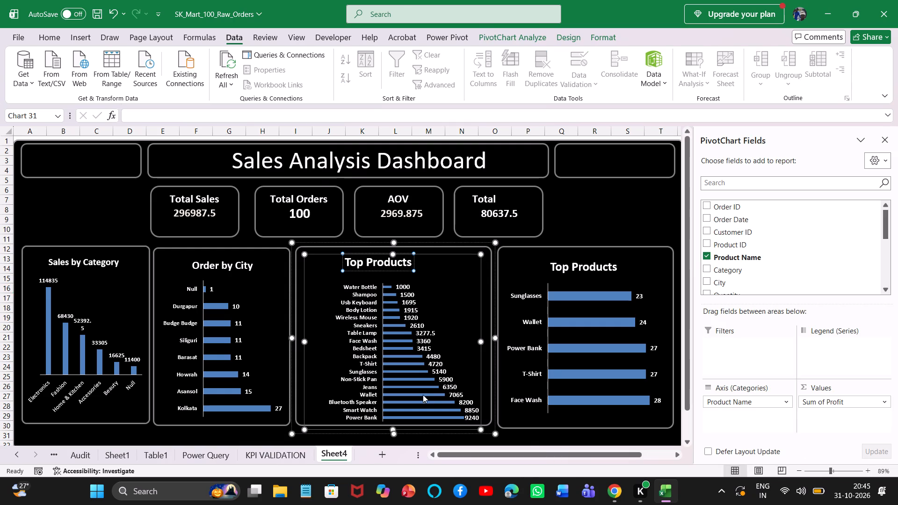
left_click(422, 388)
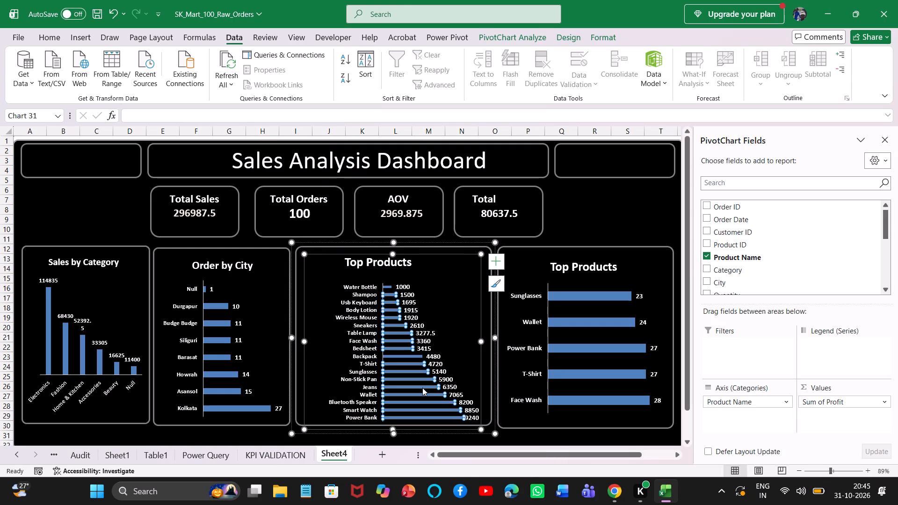
left_click(453, 332)
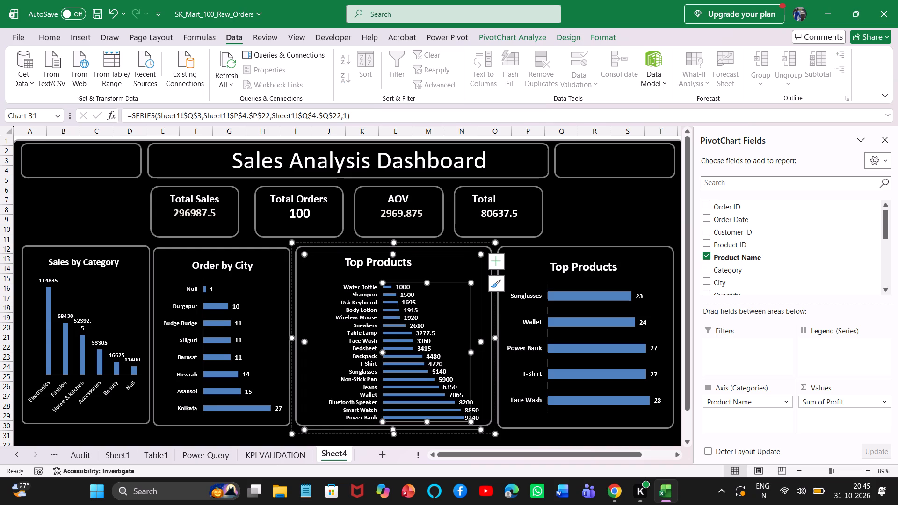
left_click(383, 263)
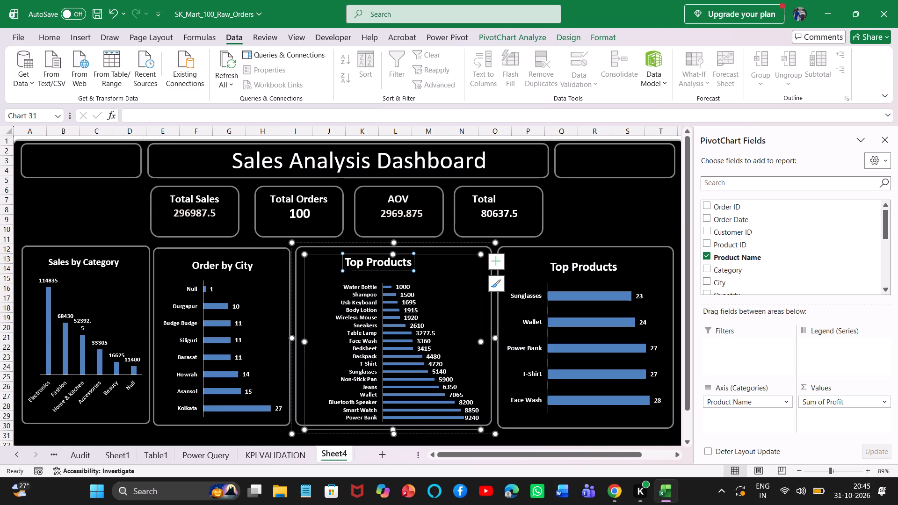
left_click(233, 81)
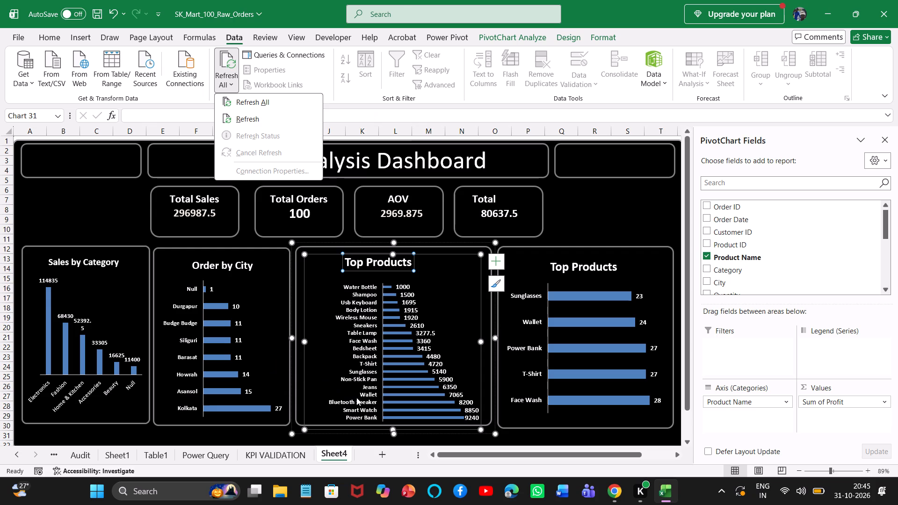
left_click(366, 370)
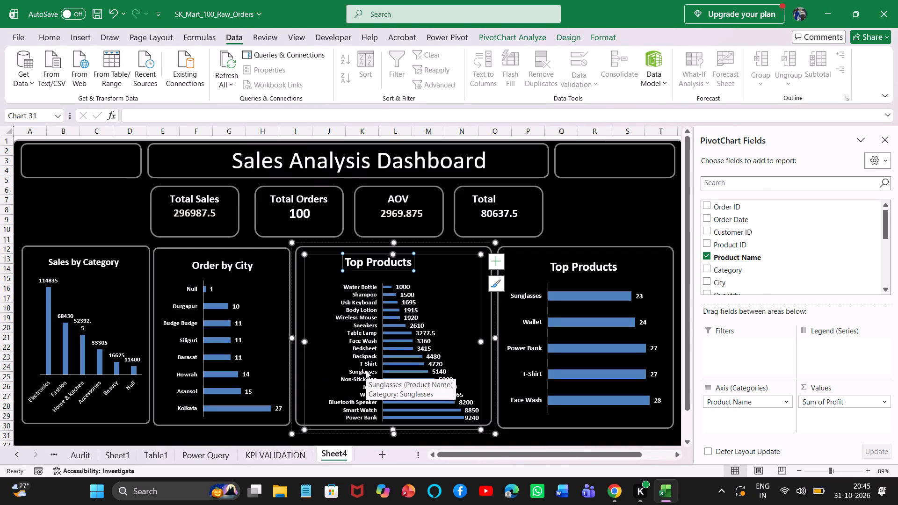
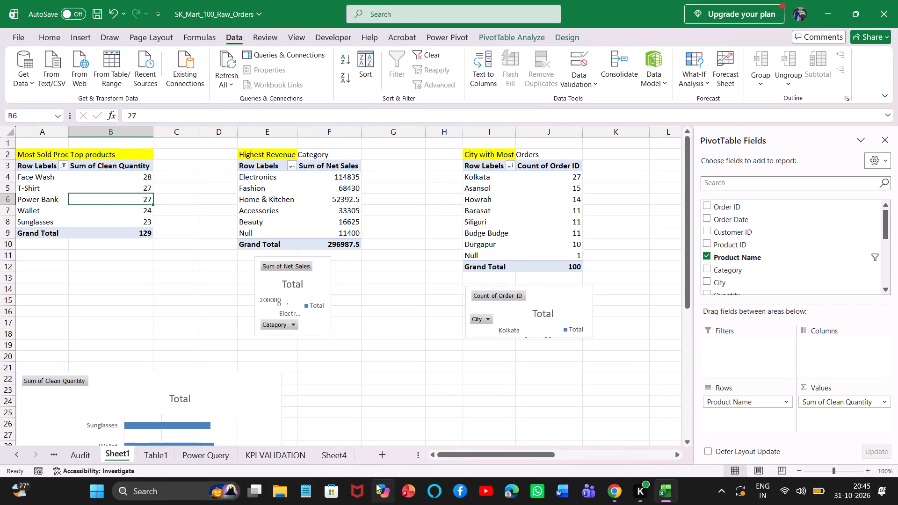
Return to Sheet4 and check the options available for the rectangle framing the profit-based Top Products chart.
left_click(335, 457)
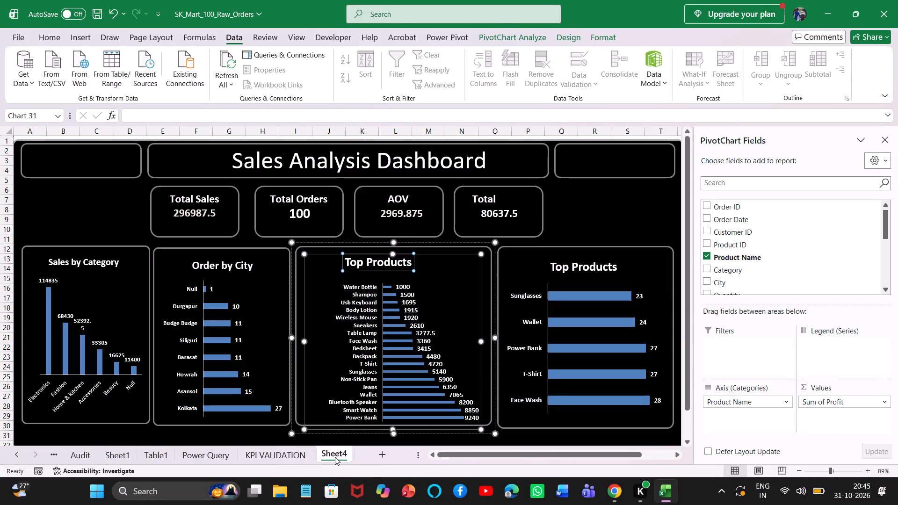
left_click(317, 247)
right_click(317, 247)
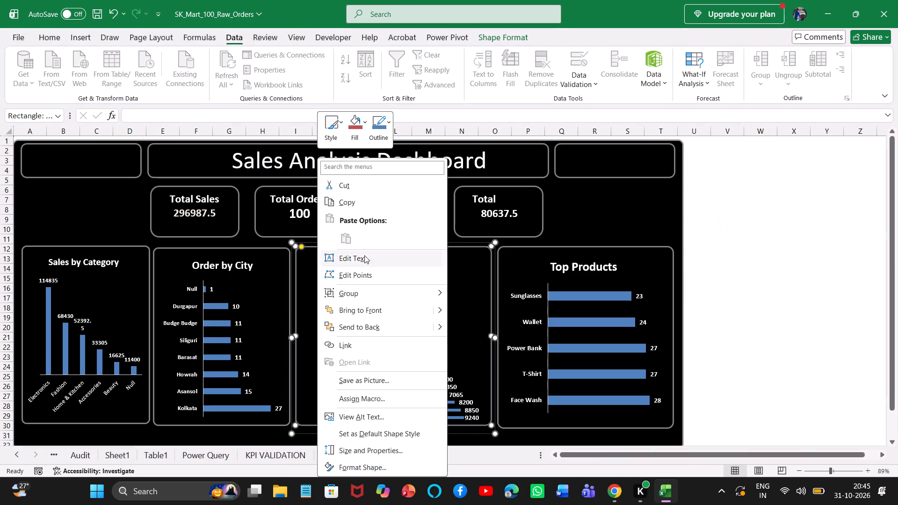
left_click(476, 304)
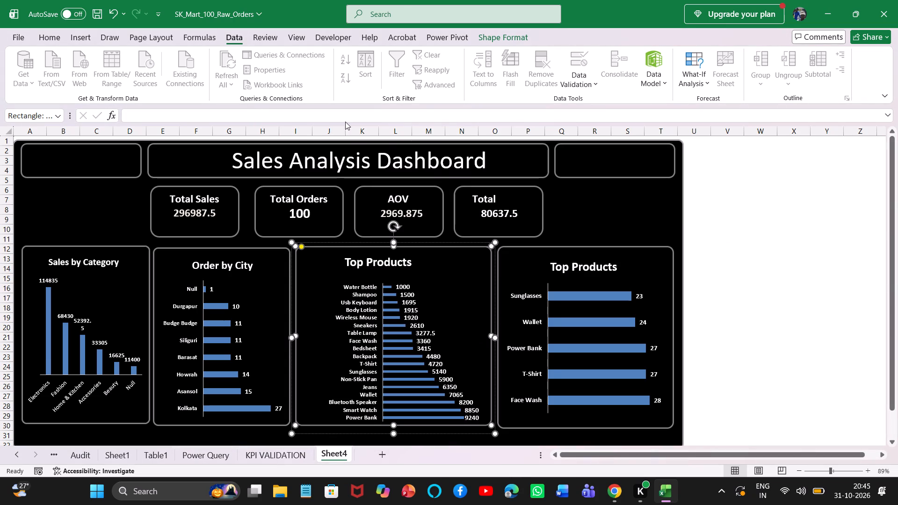
left_click(579, 212)
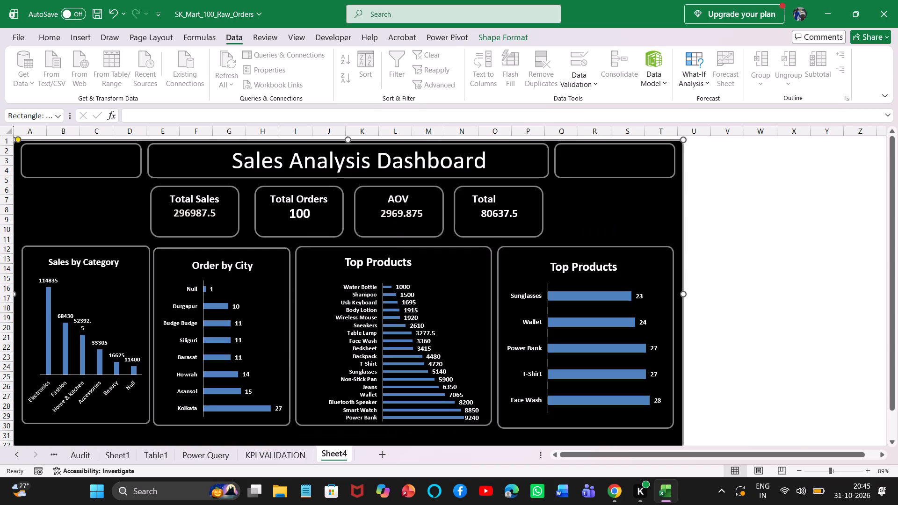
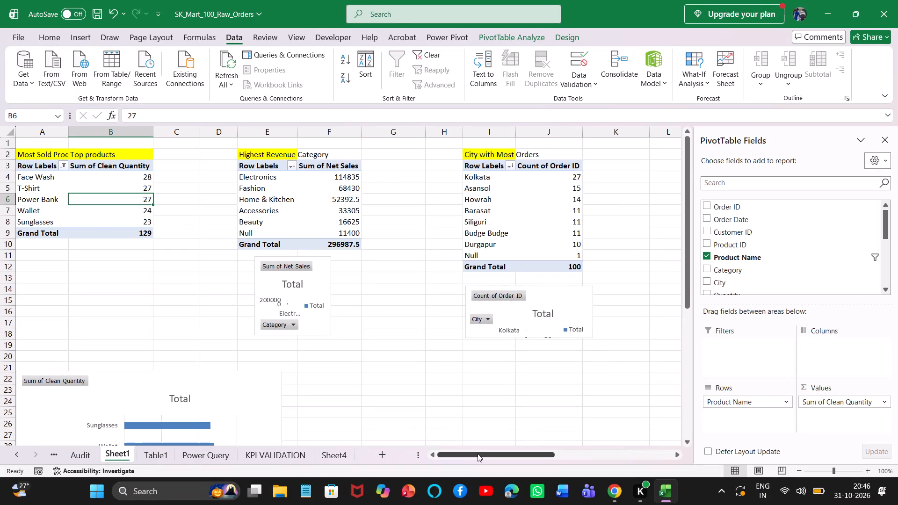
Refresh all workbook data from Sheet1, where the Product with Most Profit pivot table is, and return to the Sheet4 dashboard.
left_click_drag(478, 454, 632, 434)
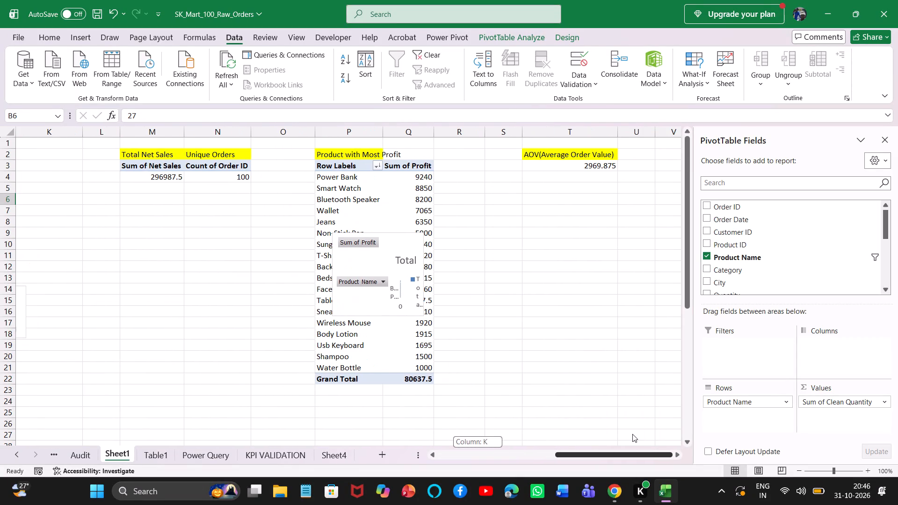
left_click_drag(632, 434, 635, 435)
left_click(223, 70)
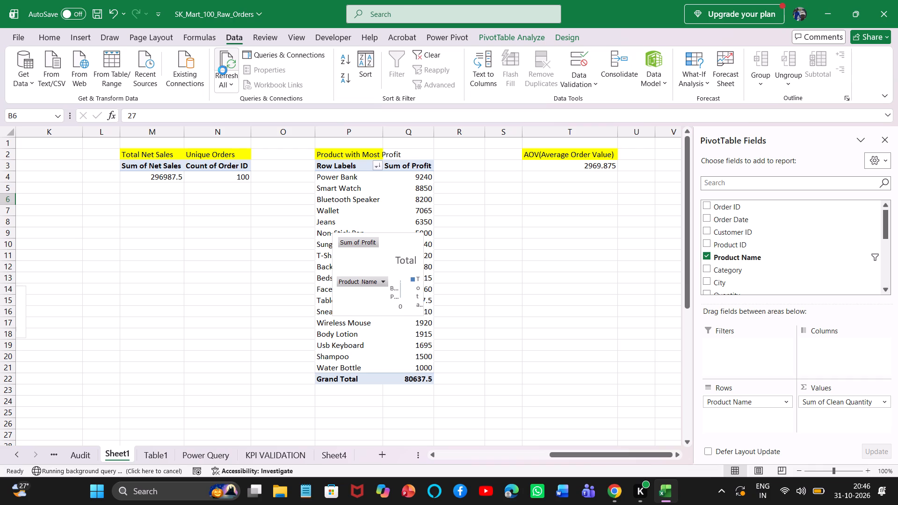
left_click(341, 451)
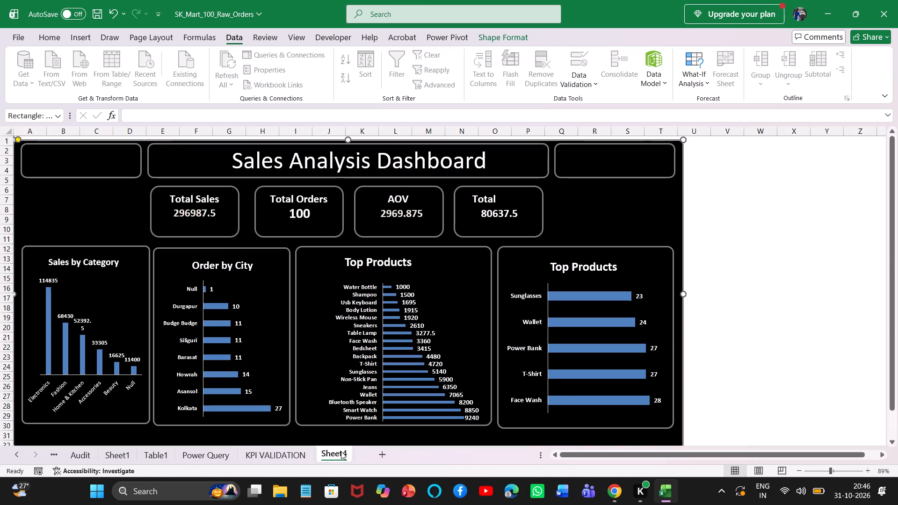
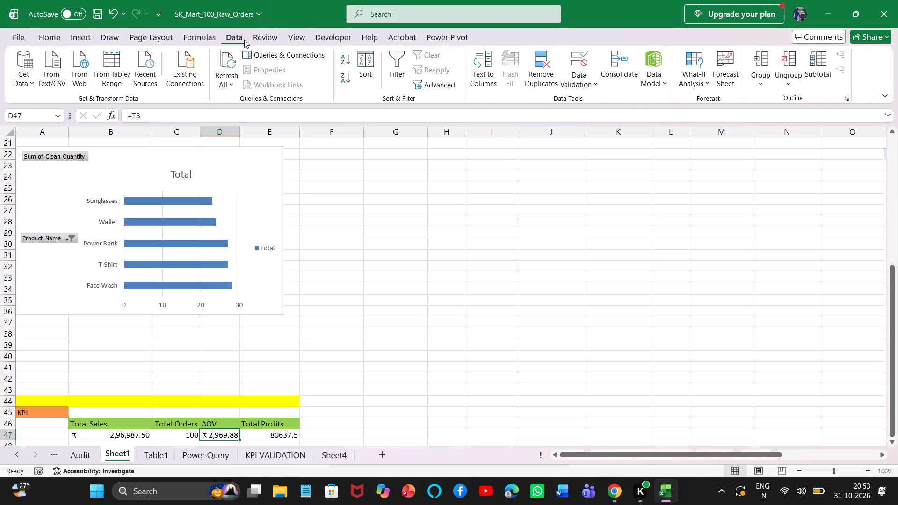
left_click(230, 69)
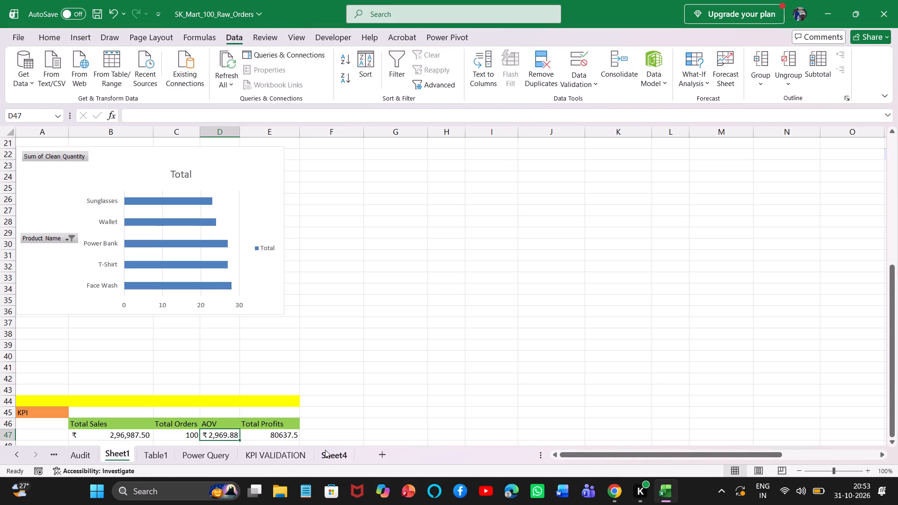
left_click(325, 450)
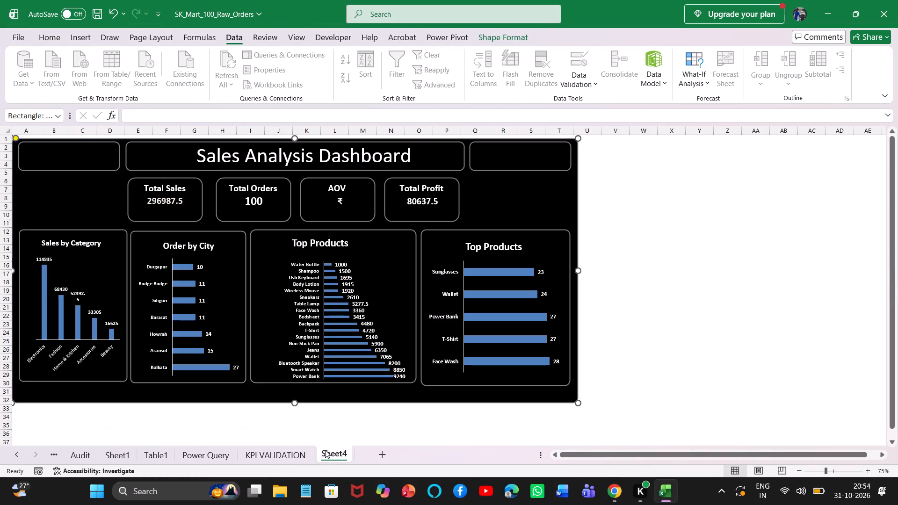
Widen the AOV card's value text box to fit its full rupee amount and centre it under the AOV label.
left_click(162, 199)
left_click(339, 203)
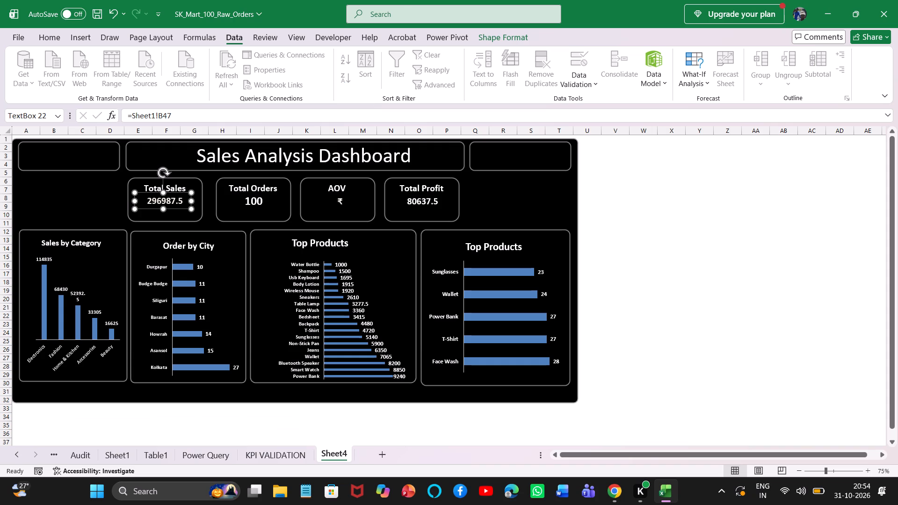
left_click_drag(366, 201, 375, 201)
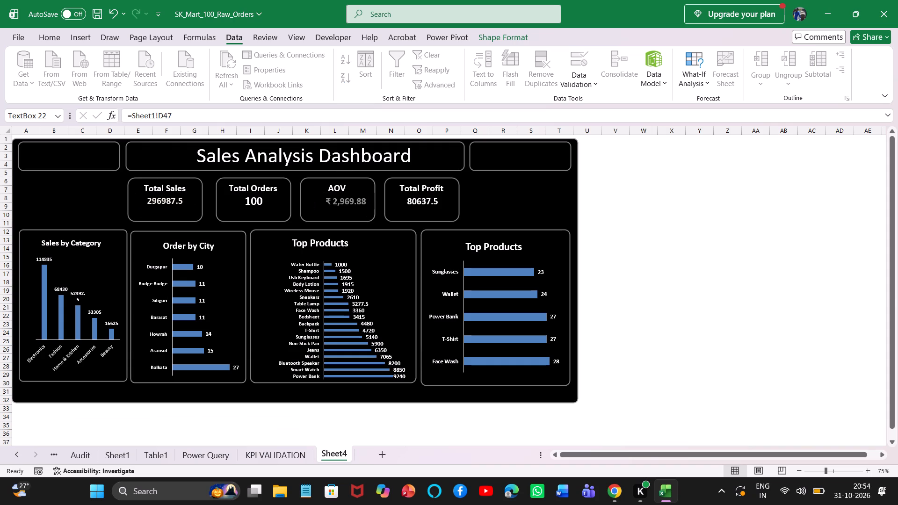
left_click_drag(375, 201, 375, 202)
left_click_drag(332, 192, 329, 192)
left_click_drag(329, 192, 324, 192)
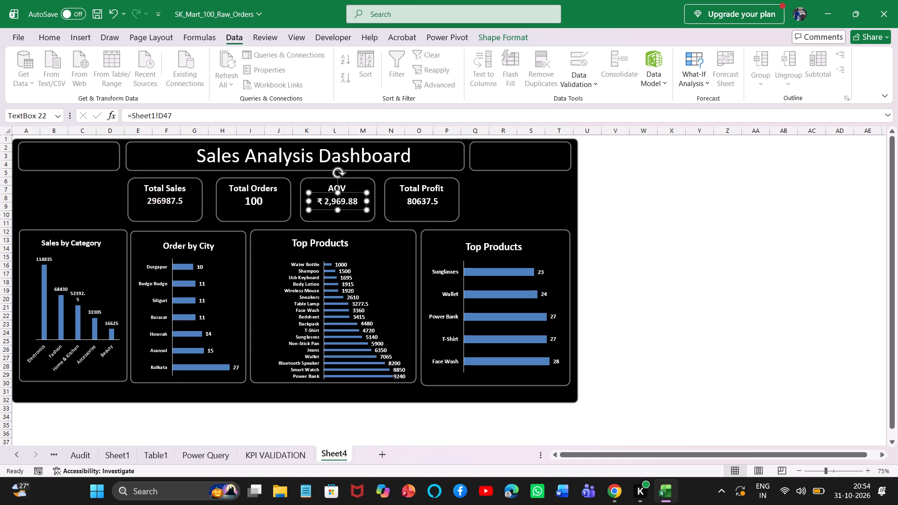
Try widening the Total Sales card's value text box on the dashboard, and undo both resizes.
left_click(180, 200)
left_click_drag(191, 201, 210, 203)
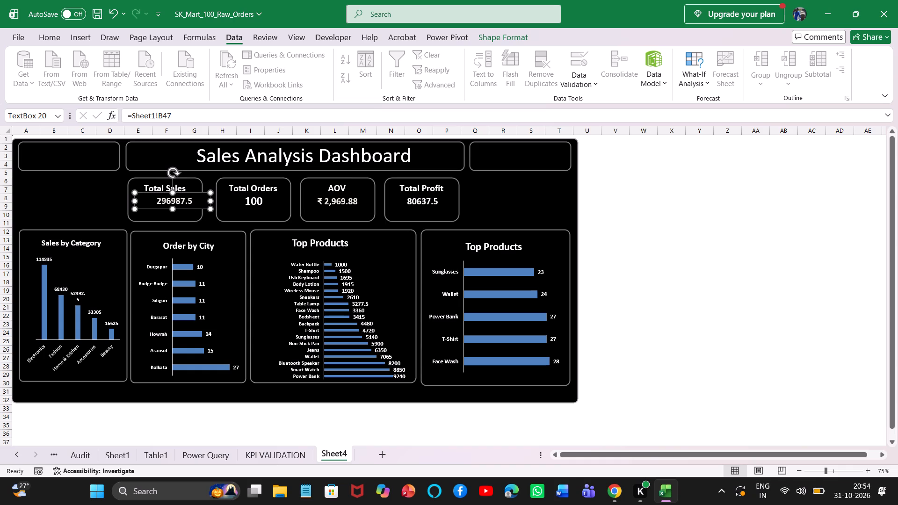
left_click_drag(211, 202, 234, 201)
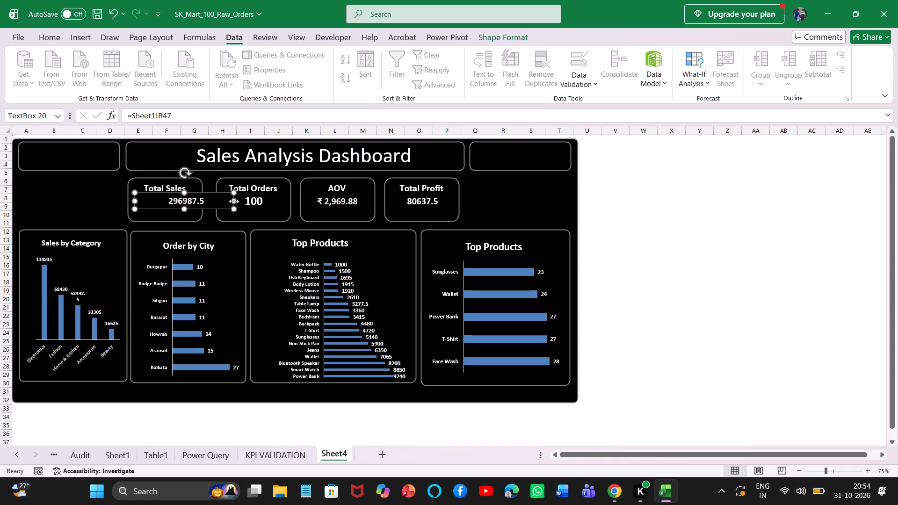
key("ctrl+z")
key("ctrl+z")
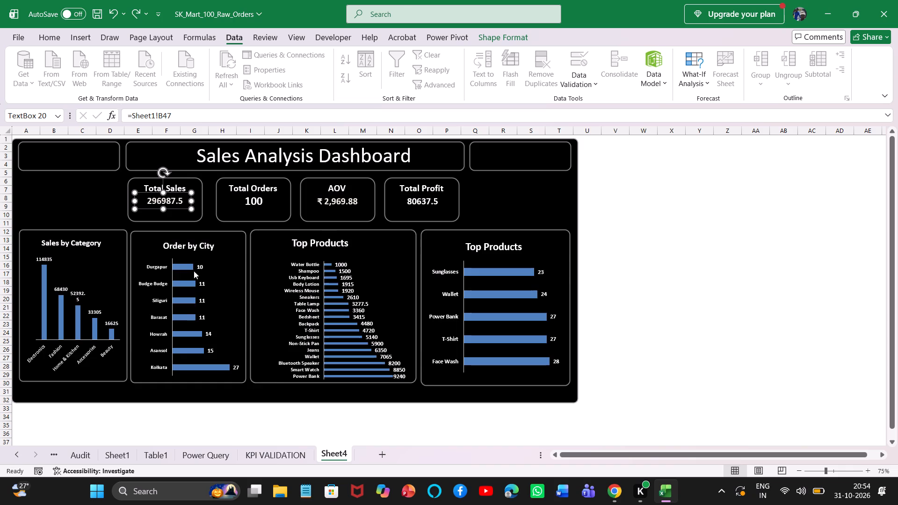
Change the number format of the Total Sales value in cell B47 of Sheet1 to Currency.
left_click(120, 462)
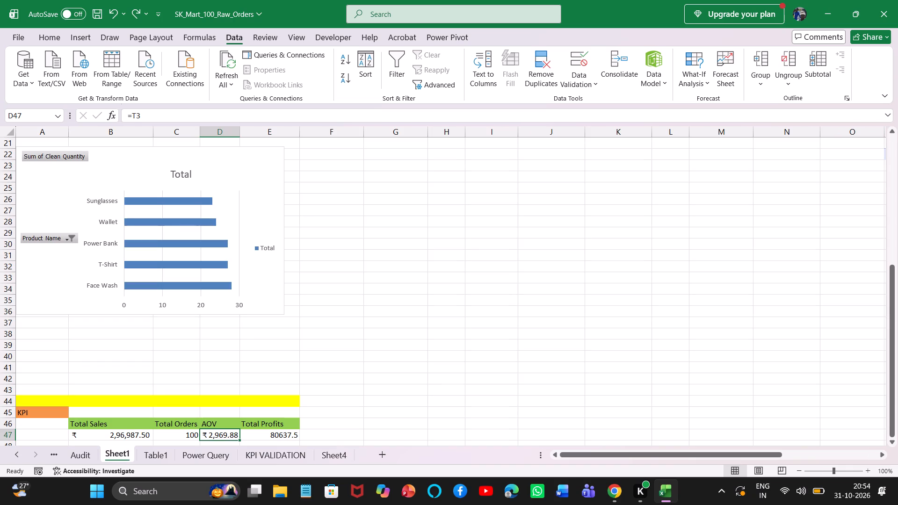
left_click(97, 434)
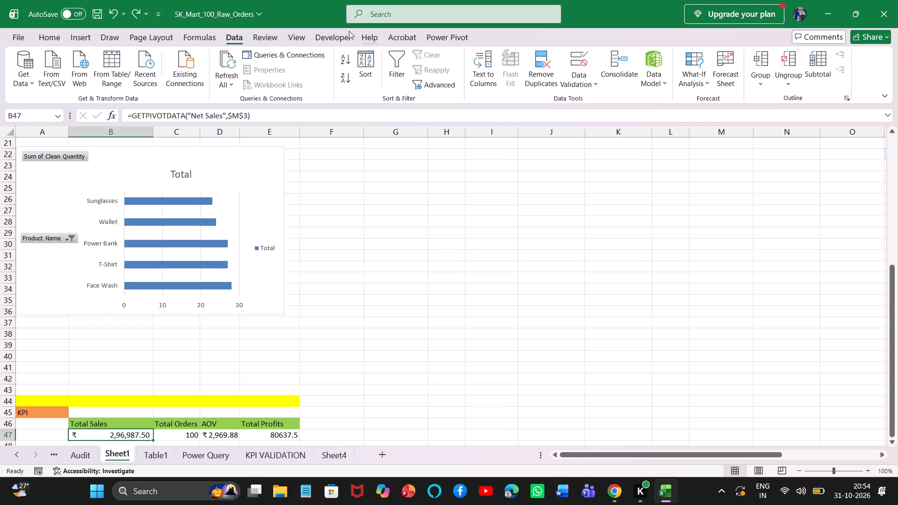
left_click(52, 36)
left_click(465, 59)
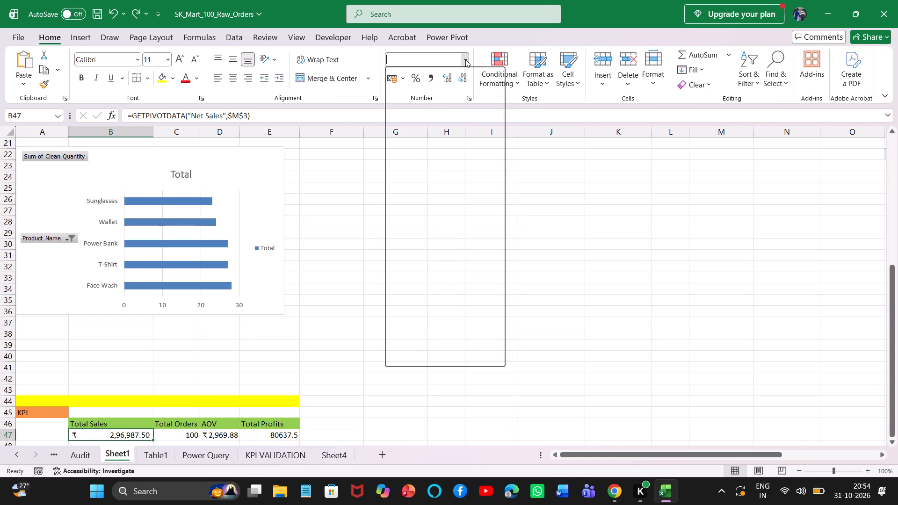
left_click(441, 146)
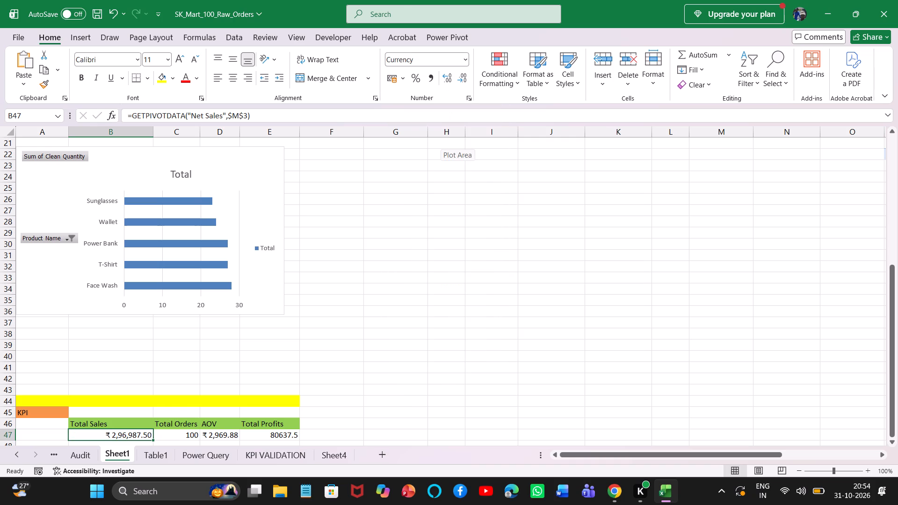
Refresh all workbook data and check the Total Sales card on the Sheet4 dashboard.
left_click(239, 39)
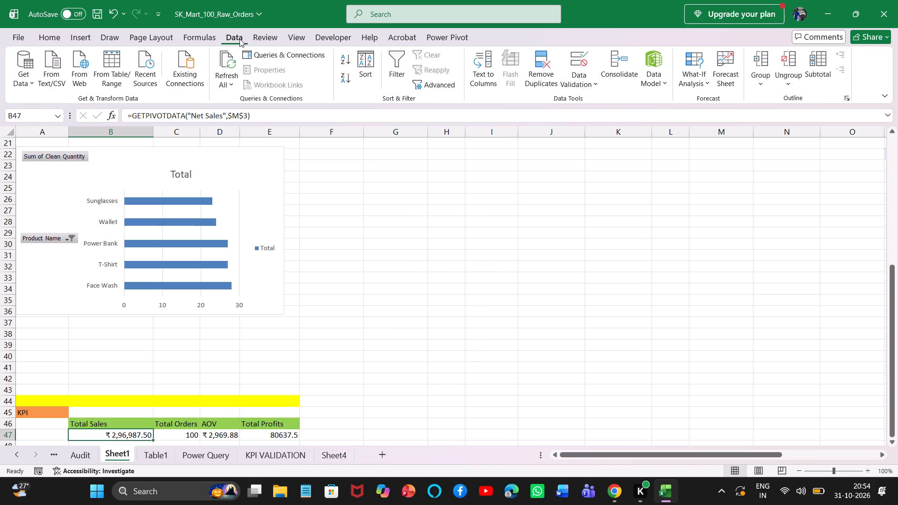
left_click(232, 71)
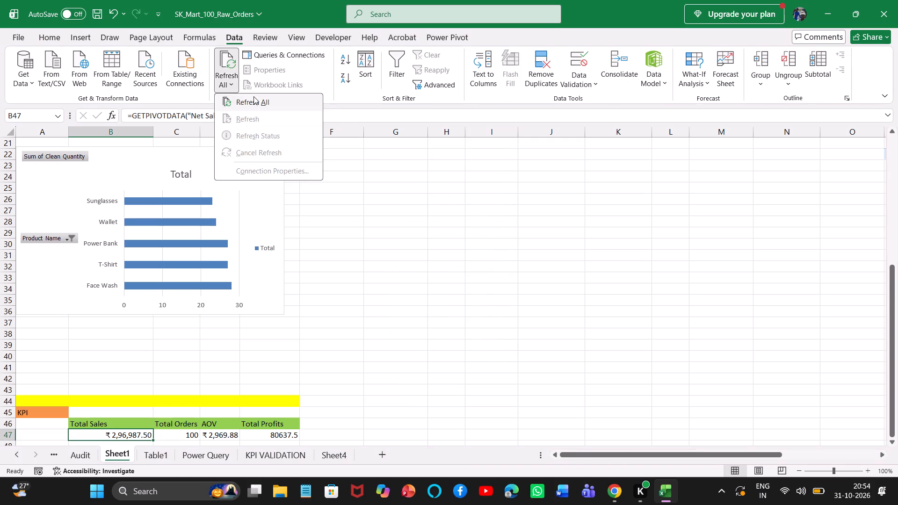
left_click(253, 98)
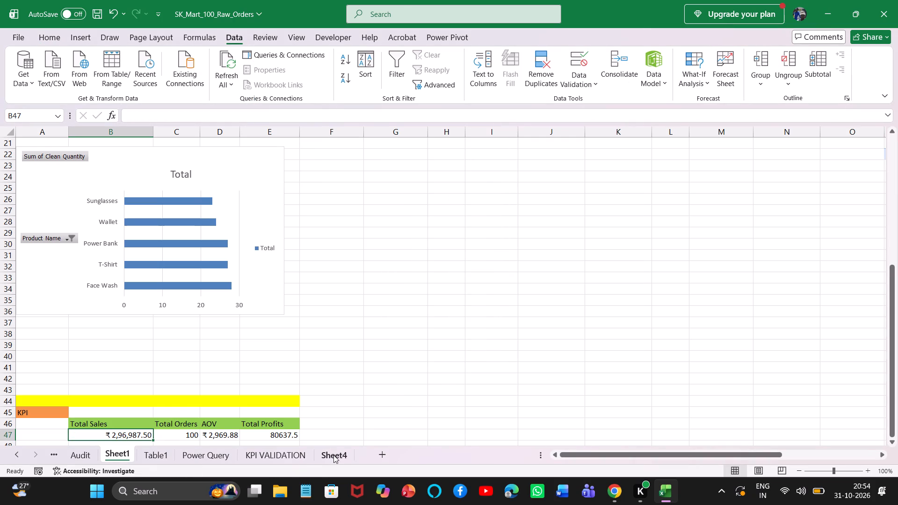
left_click(333, 455)
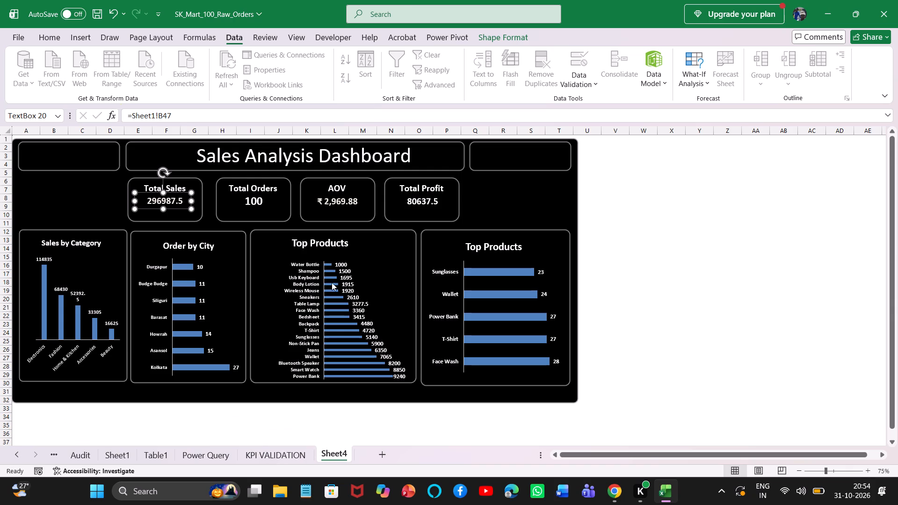
left_click(696, 302)
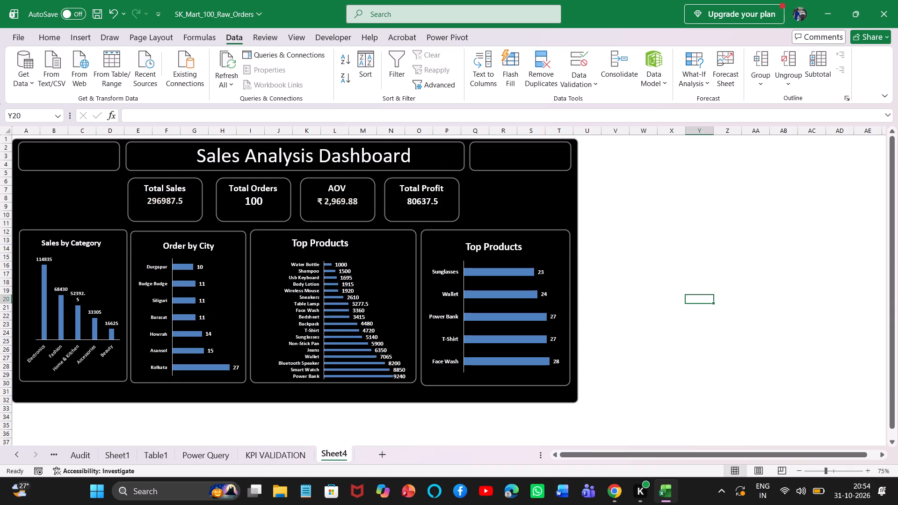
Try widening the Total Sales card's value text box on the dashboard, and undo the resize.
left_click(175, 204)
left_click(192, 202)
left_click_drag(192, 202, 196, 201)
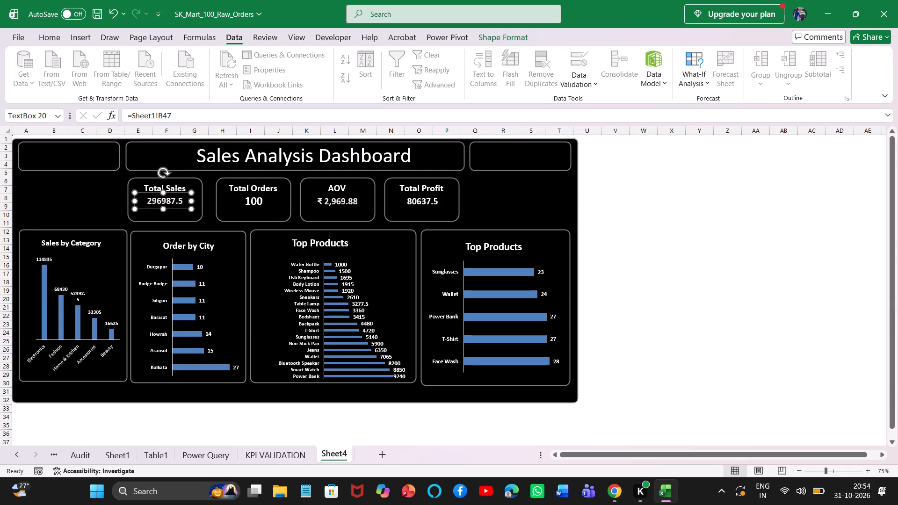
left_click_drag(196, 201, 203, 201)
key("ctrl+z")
Compare the cell links behind the AOV, Total Sales and Total Profit value text boxes.
left_click(333, 203)
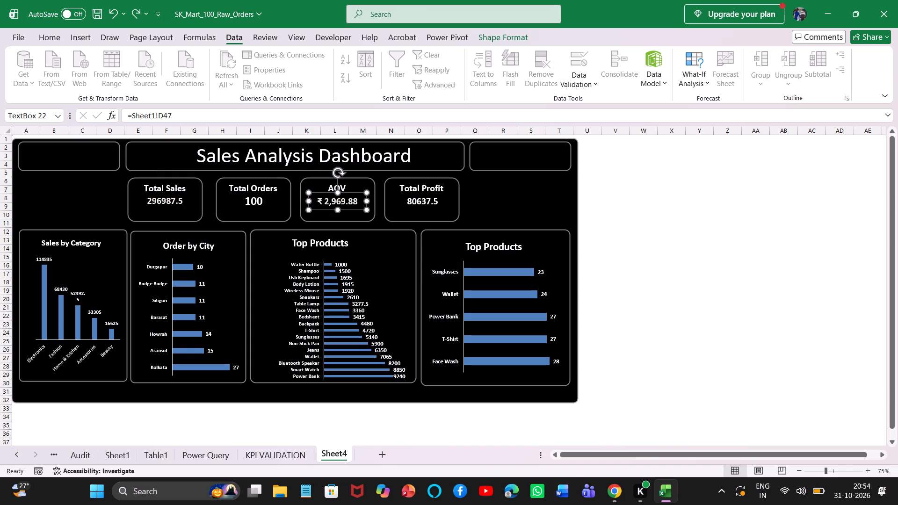
left_click(168, 202)
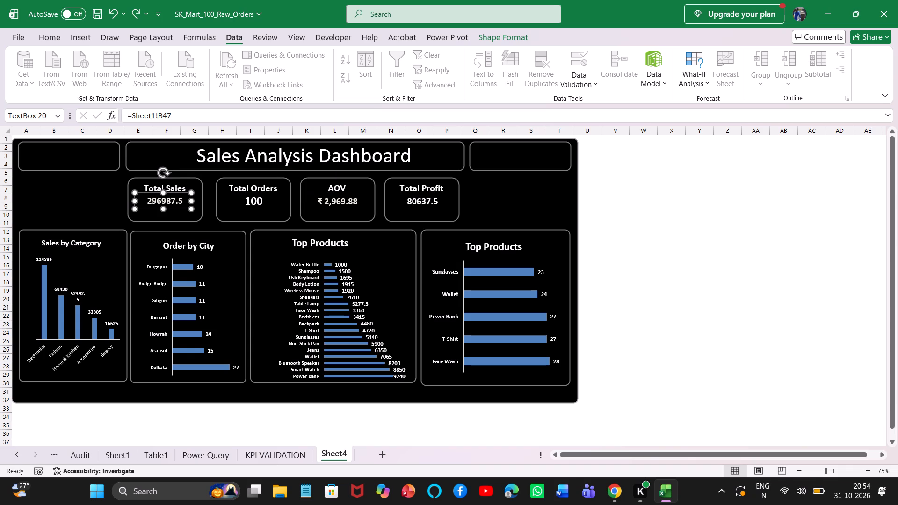
left_click(418, 199)
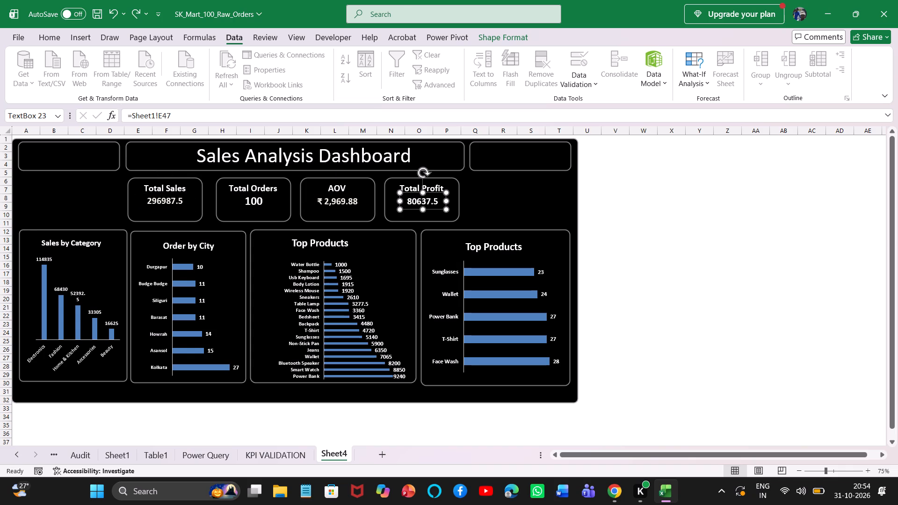
key("alt+Tab")
key("alt+Tab")
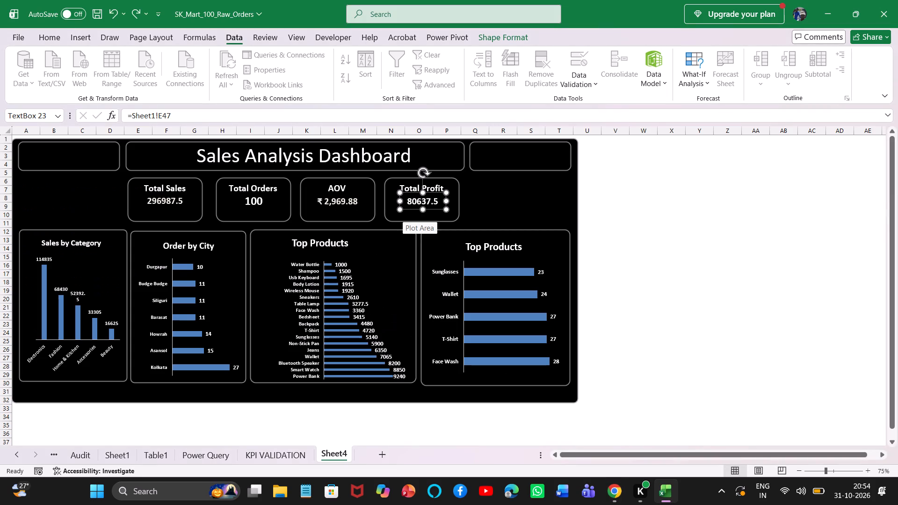
Change the number format of the Total Profits value in cell E47 of Sheet1 to Currency.
left_click(115, 449)
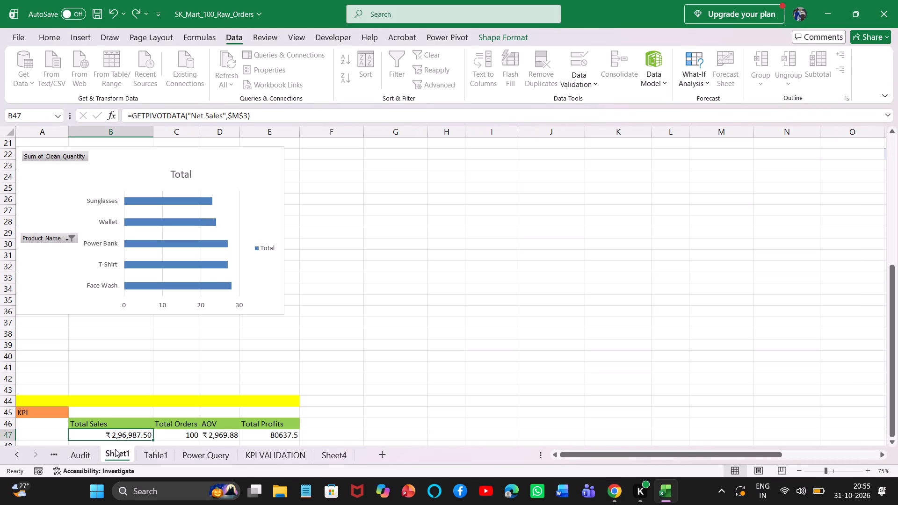
left_click(275, 434)
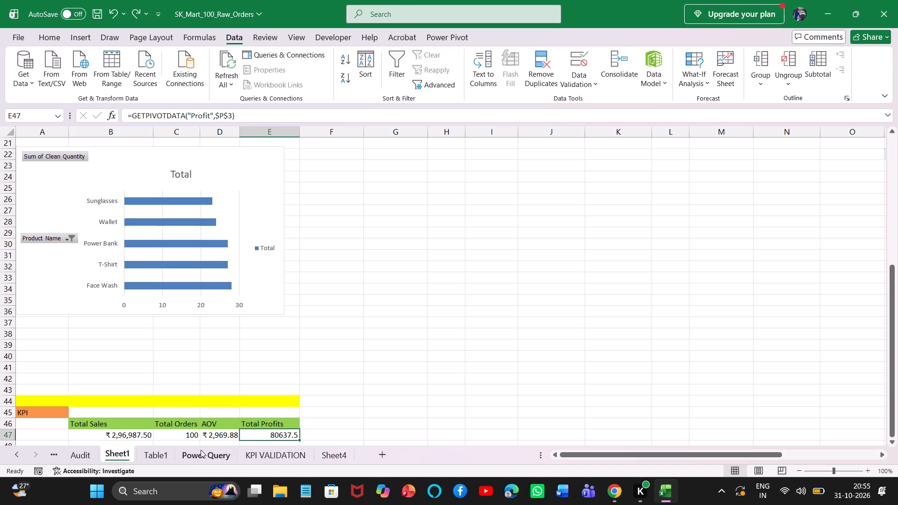
left_click(125, 435)
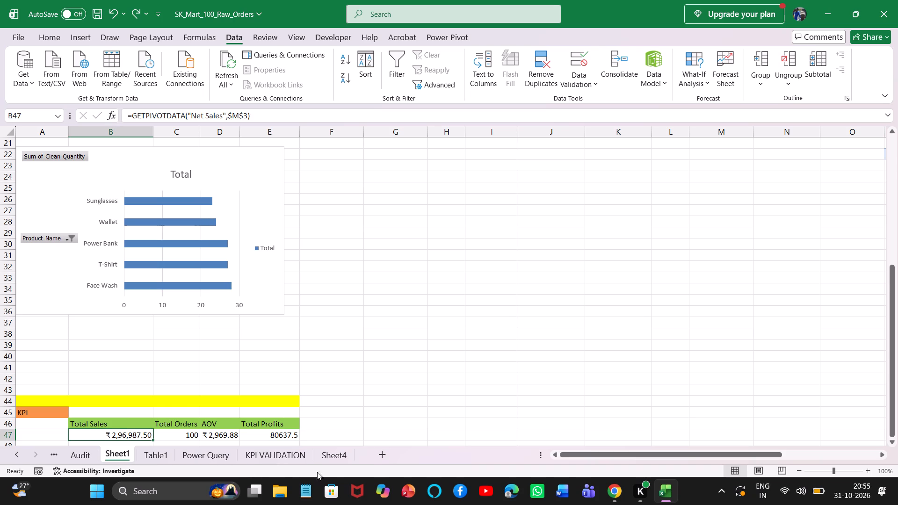
left_click(287, 434)
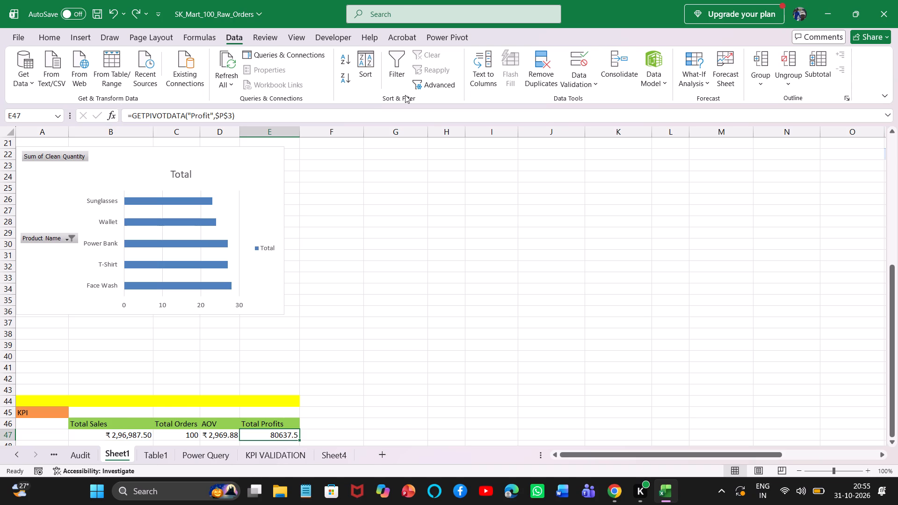
left_click(46, 32)
left_click(465, 60)
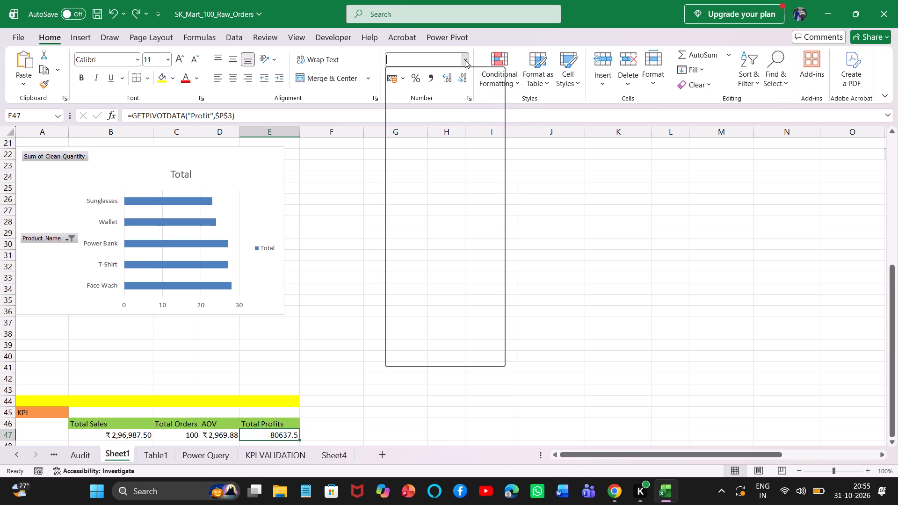
left_click(441, 138)
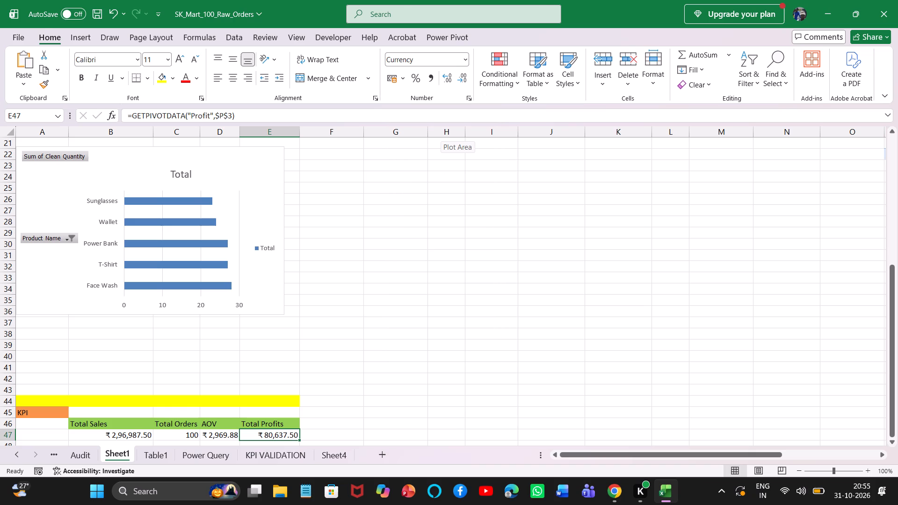
key("alt+Tab")
key("alt+Tab")
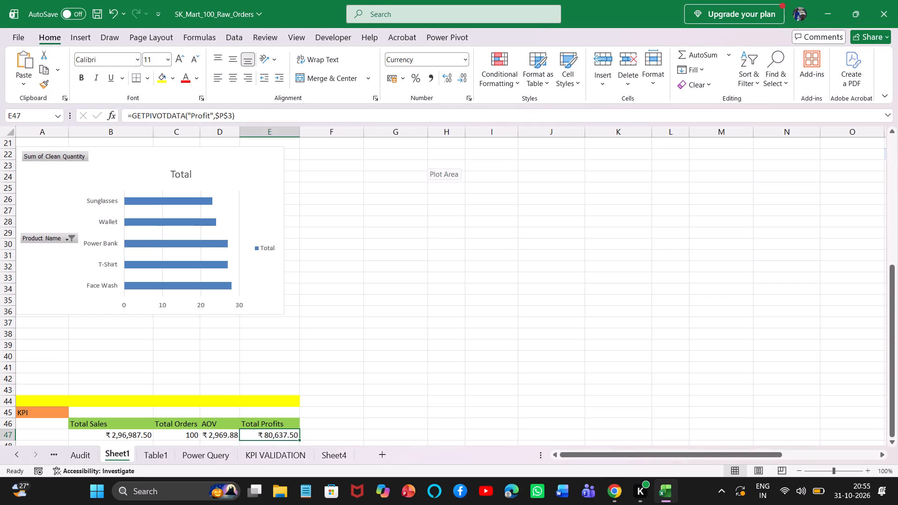
Widen the Total Profit card's value text box on Sheet4 to fit its full rupee amount and centre it under the label.
left_click(330, 450)
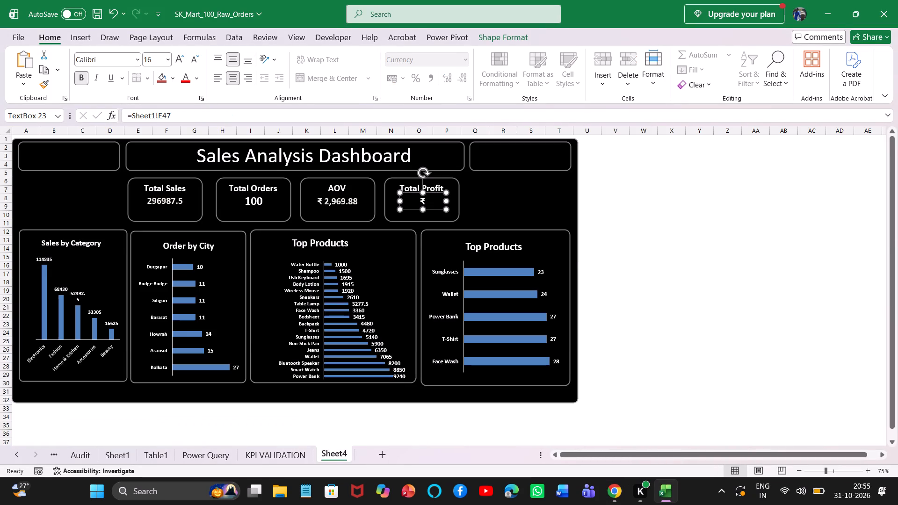
left_click_drag(447, 203, 456, 201)
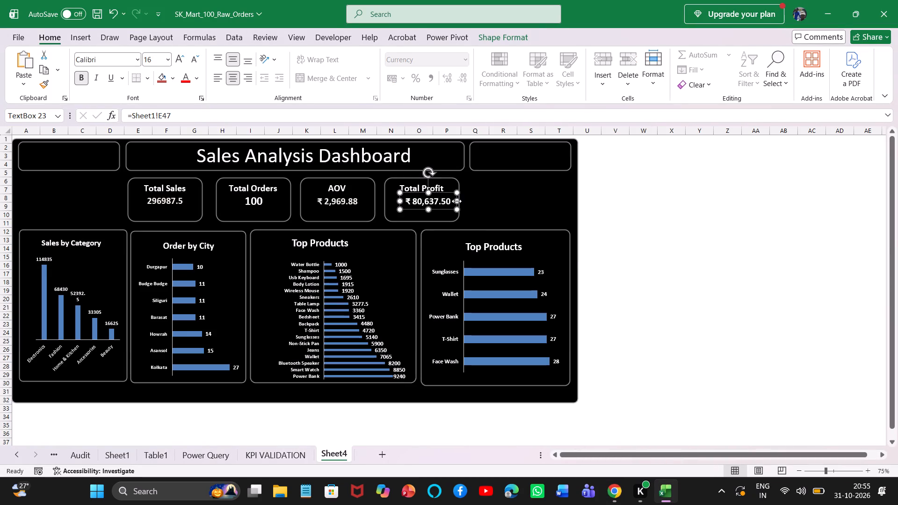
left_click_drag(419, 194, 412, 193)
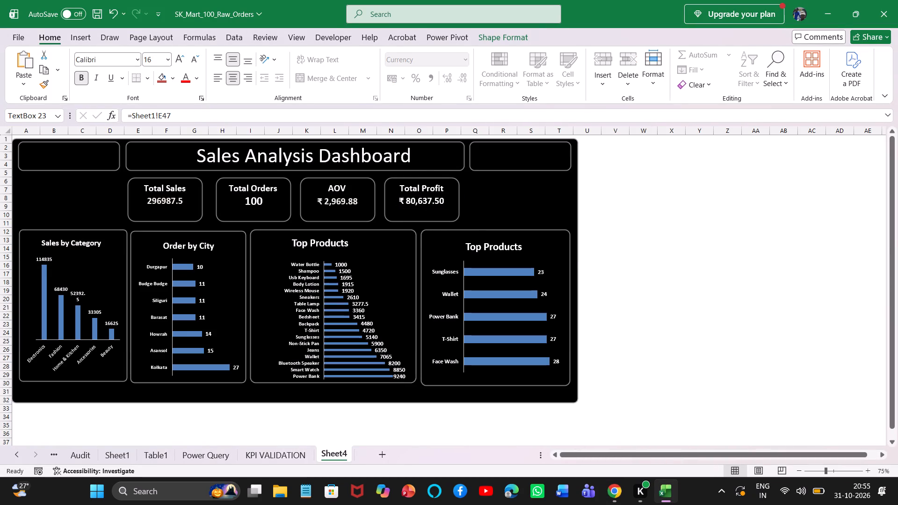
left_click_drag(412, 193, 413, 193)
left_click(676, 259)
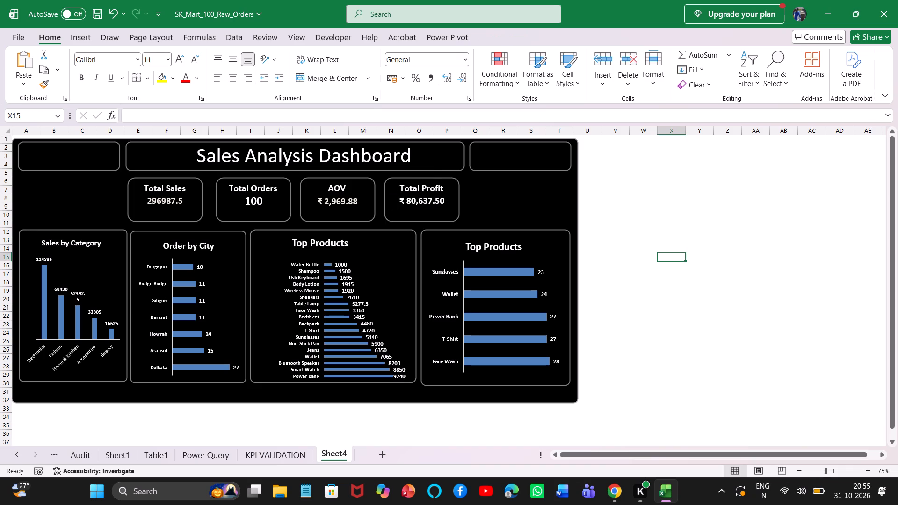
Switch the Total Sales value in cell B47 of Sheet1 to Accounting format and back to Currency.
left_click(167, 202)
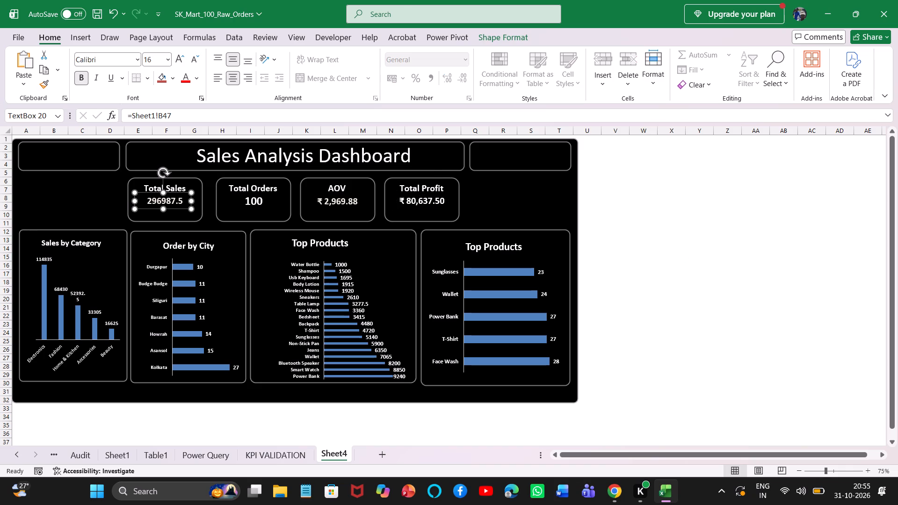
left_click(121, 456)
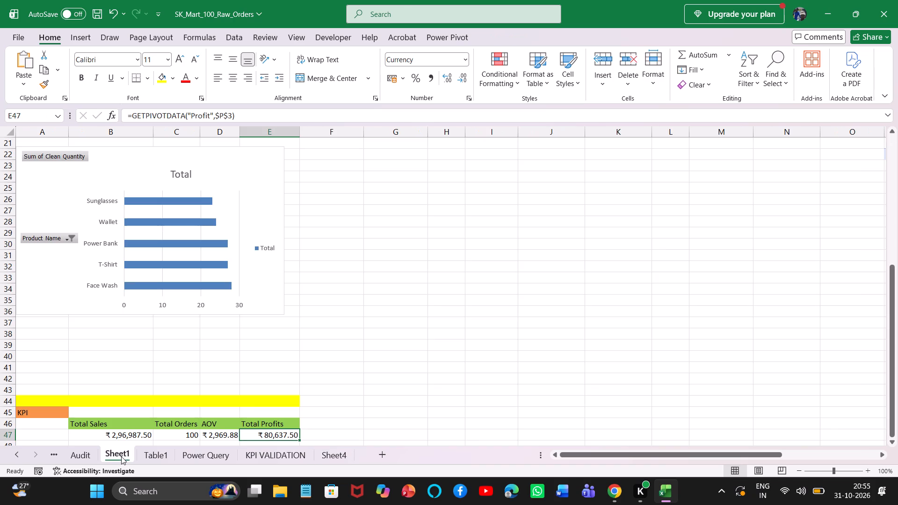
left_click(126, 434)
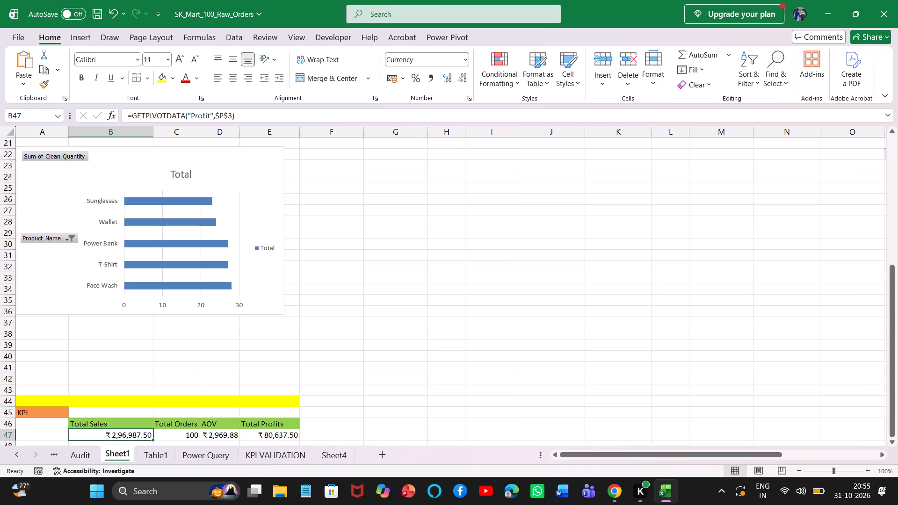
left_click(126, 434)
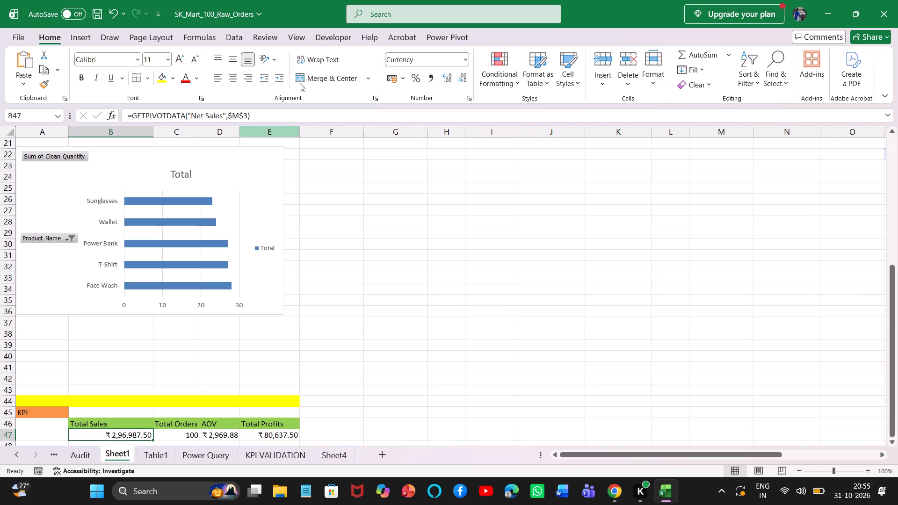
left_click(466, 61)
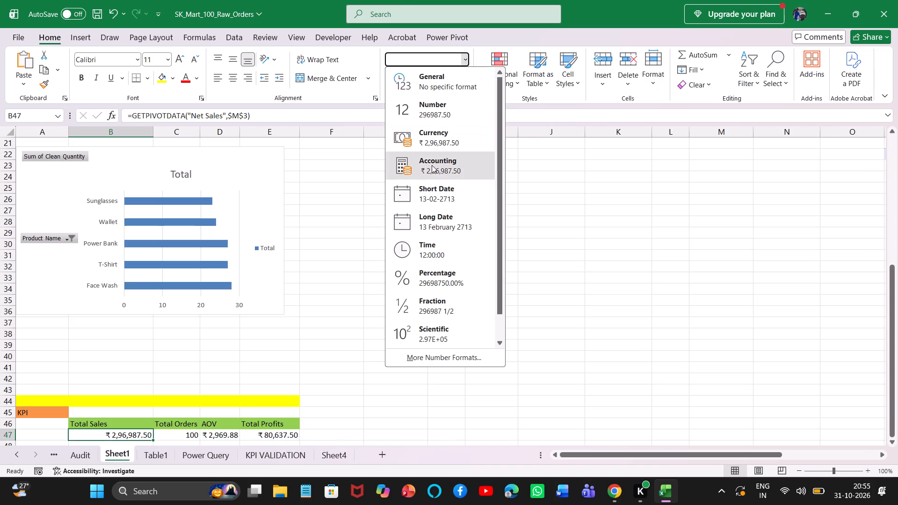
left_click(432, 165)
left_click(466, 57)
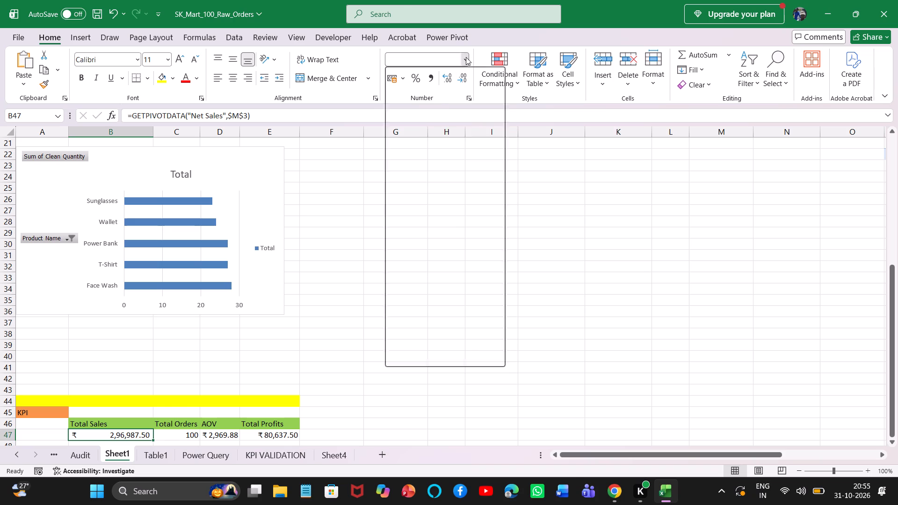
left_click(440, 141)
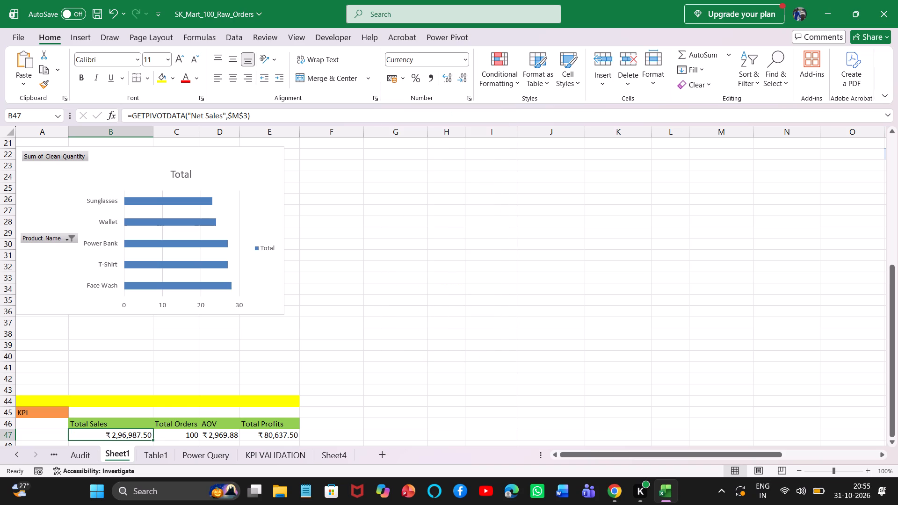
Set the Total Sales value in cell B47 to show one decimal place.
left_click(446, 80)
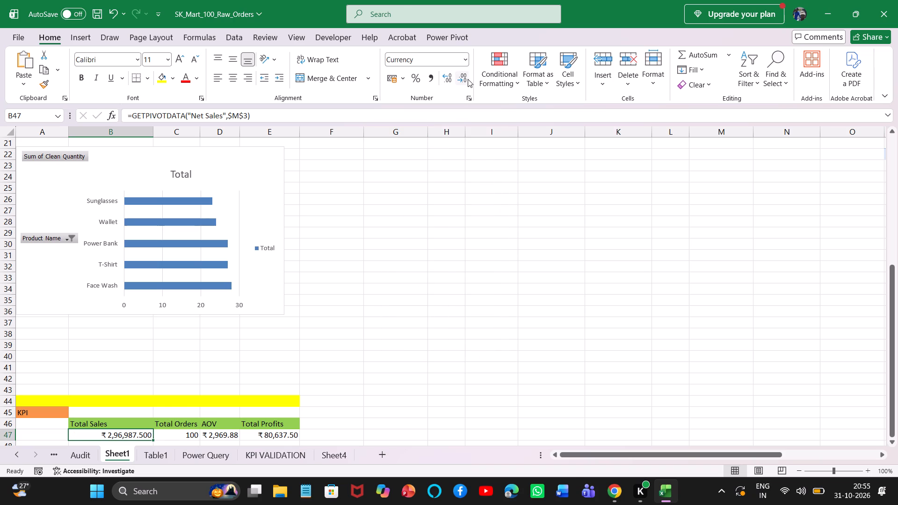
left_click(467, 79)
left_click(467, 79)
left_click(453, 225)
key("alt+Tab")
key("alt+Tab")
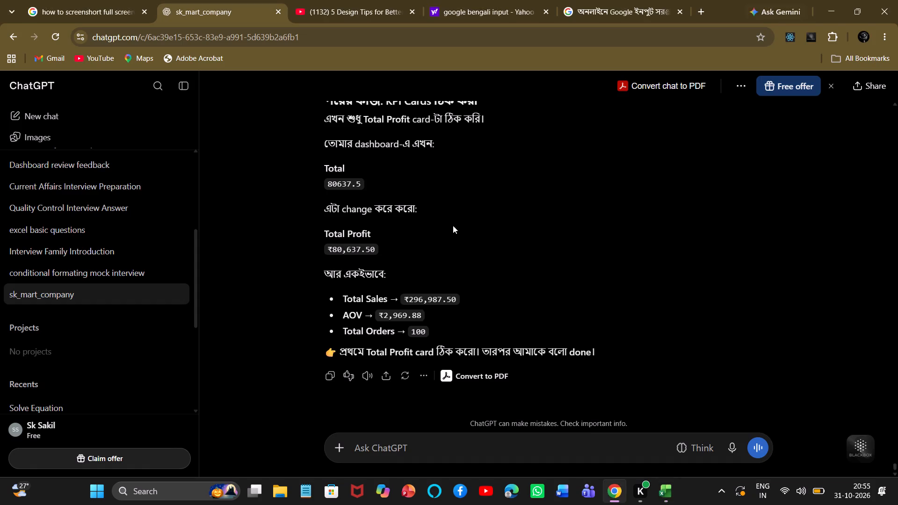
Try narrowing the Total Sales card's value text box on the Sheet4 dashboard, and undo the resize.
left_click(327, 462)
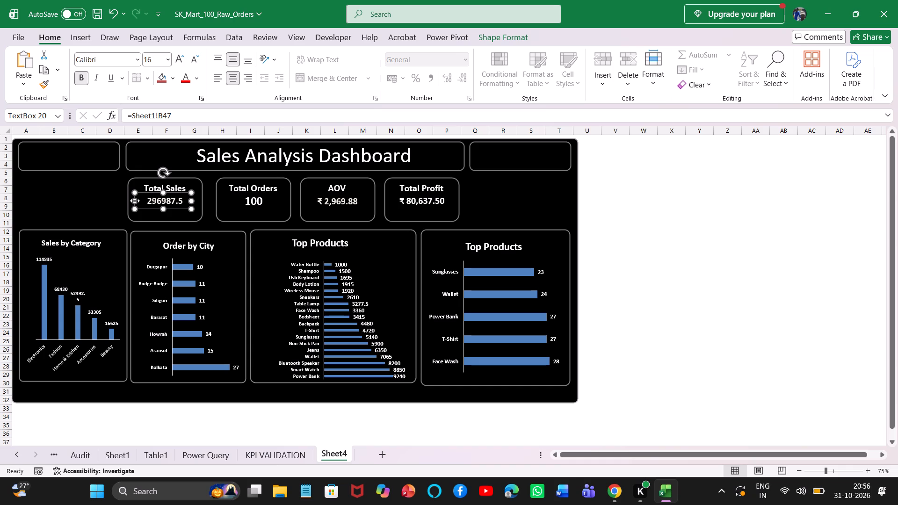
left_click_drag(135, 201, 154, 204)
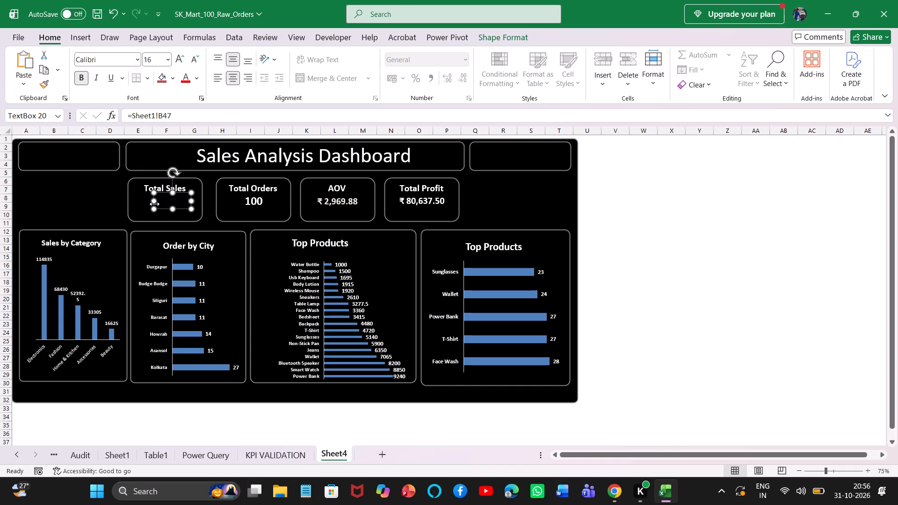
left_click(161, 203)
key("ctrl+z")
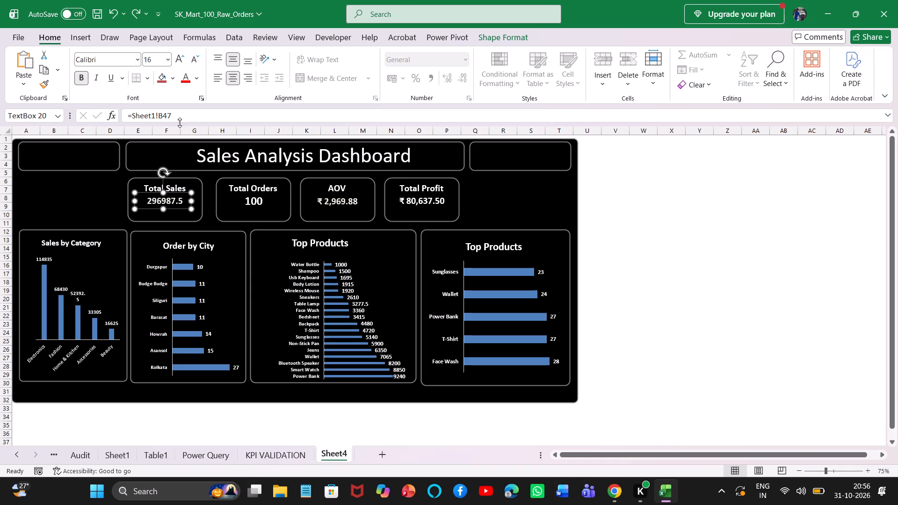
Re-enter the Total Sales card's value link on the Sheet4 dashboard so it points to cell B47 of Sheet1.
left_click(181, 119)
key("BackSpace")
key("BackSpace")
key("BackSpace")
key("BackSpace")
key("BackSpace")
key("BackSpace")
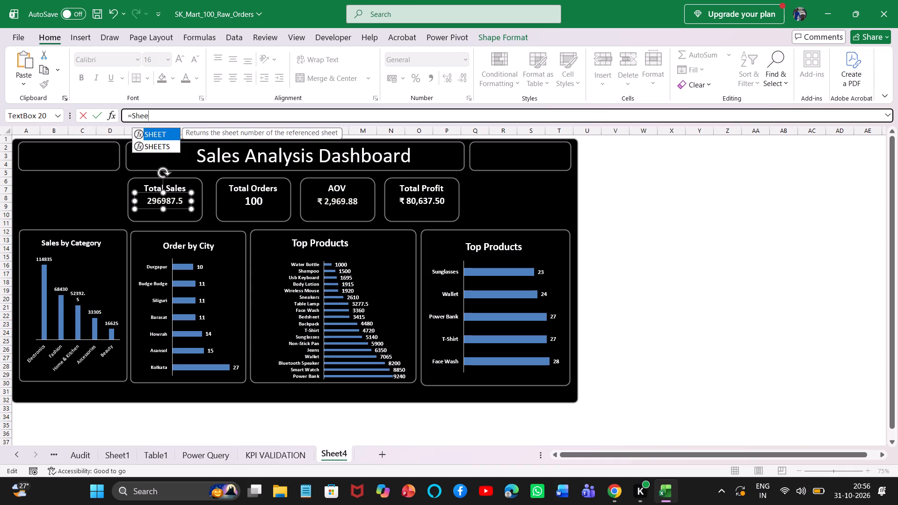
key("BackSpace")
key("BackSpace")
key("BackSpace")
key("BackSpace")
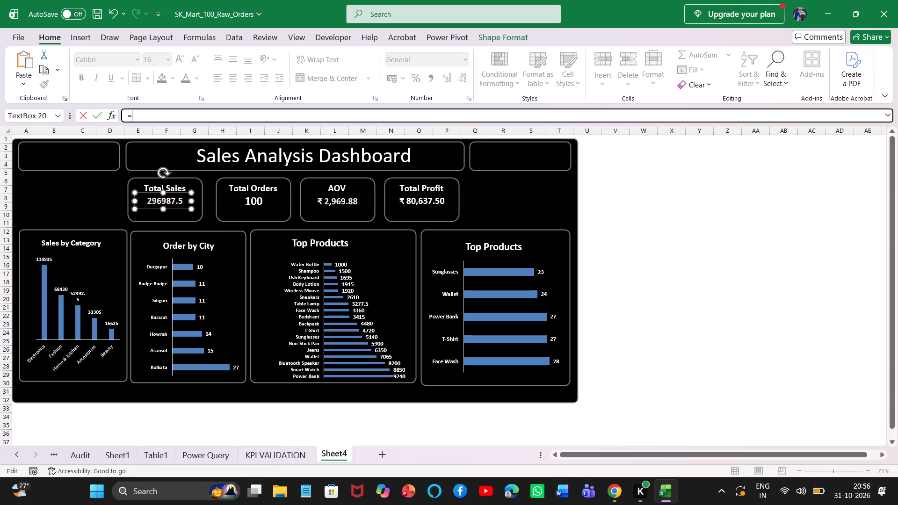
left_click(123, 456)
left_click(127, 437)
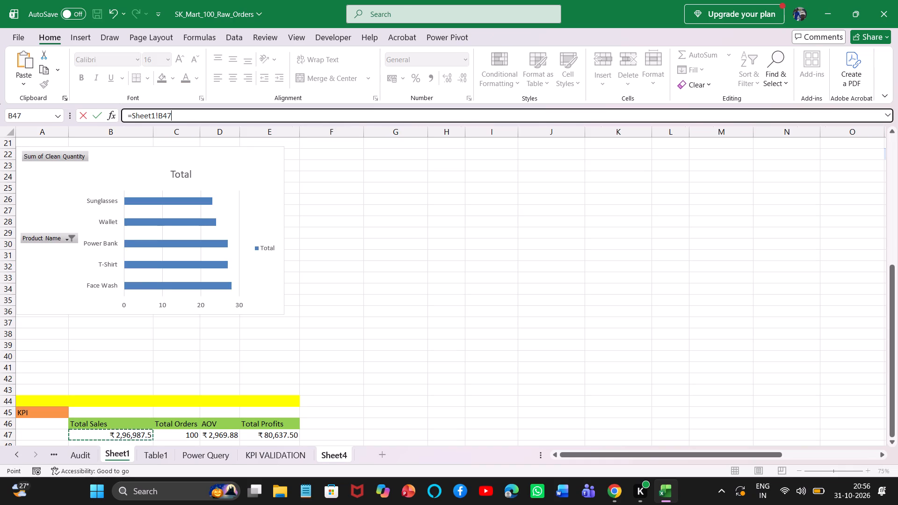
key("Return")
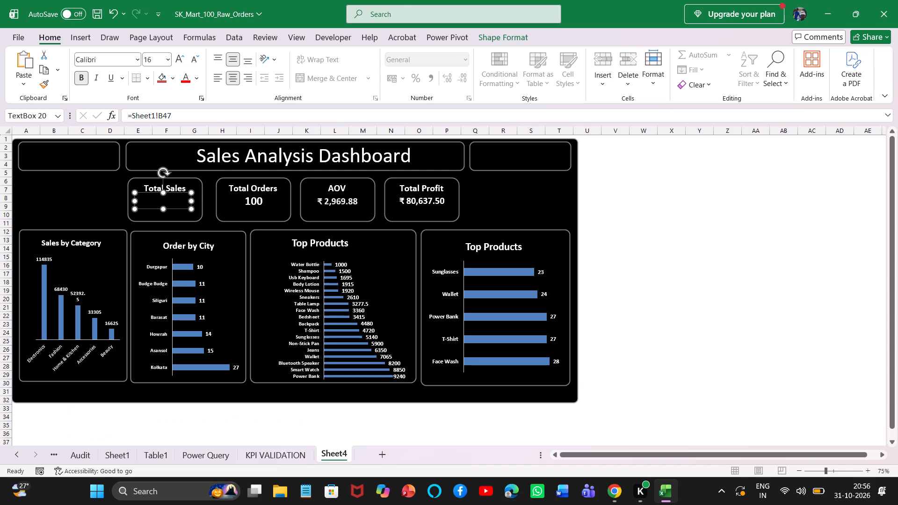
Widen the Total Sales card's value text box on both sides to make room for the rupee amount.
left_click_drag(192, 201, 203, 205)
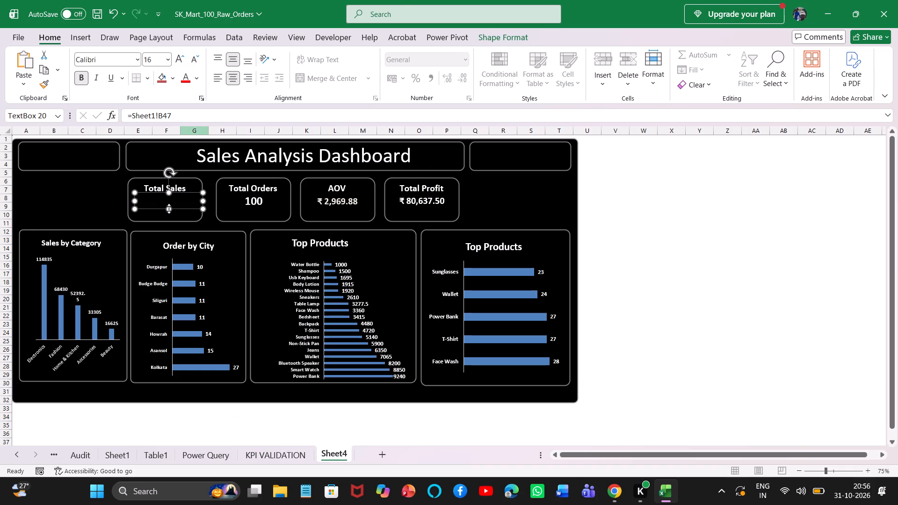
left_click_drag(134, 200, 118, 199)
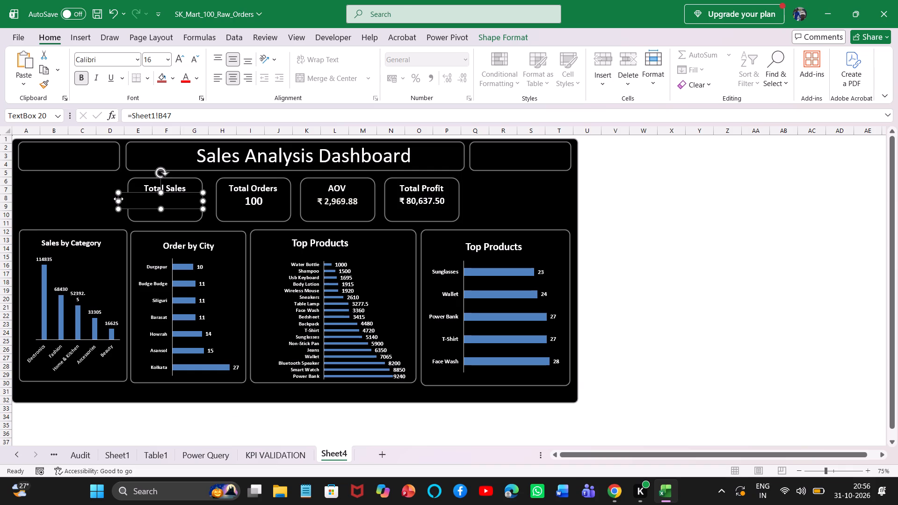
left_click(184, 198)
Format the Total Sales card's value as white, bold text at size 14.
left_click(196, 77)
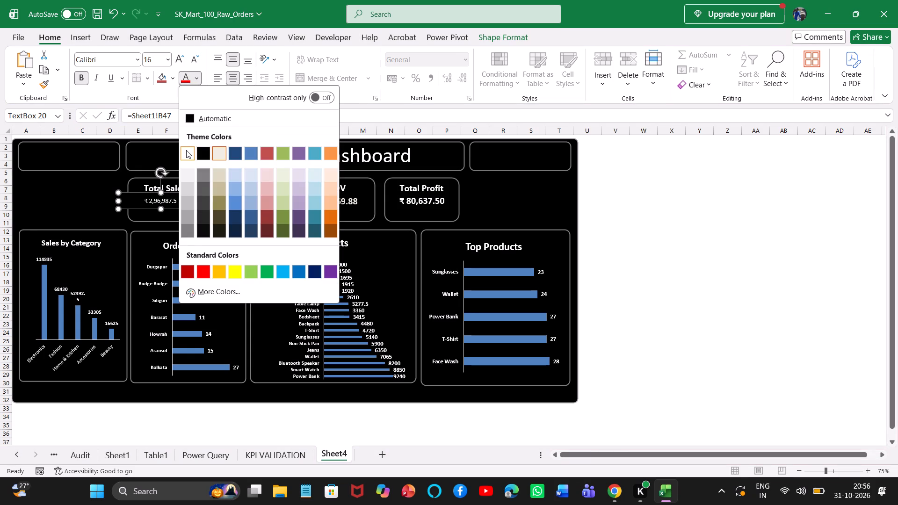
left_click(186, 150)
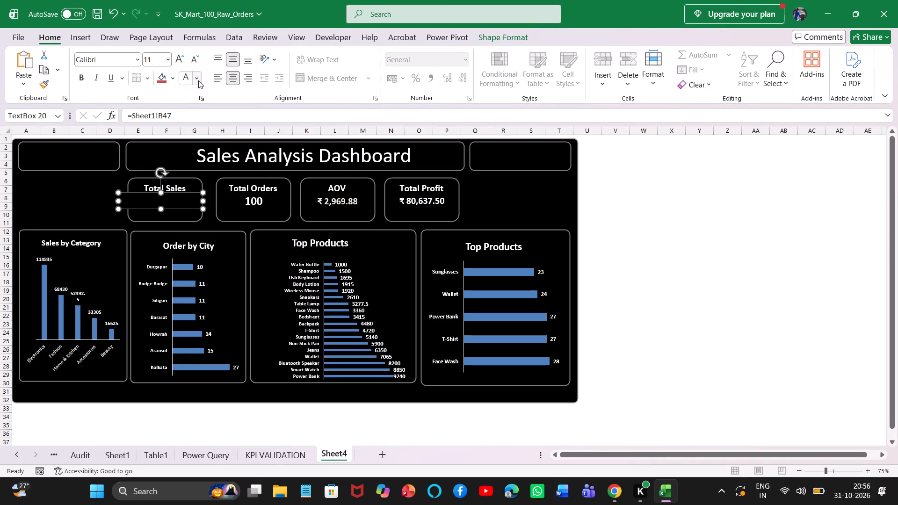
left_click(197, 81)
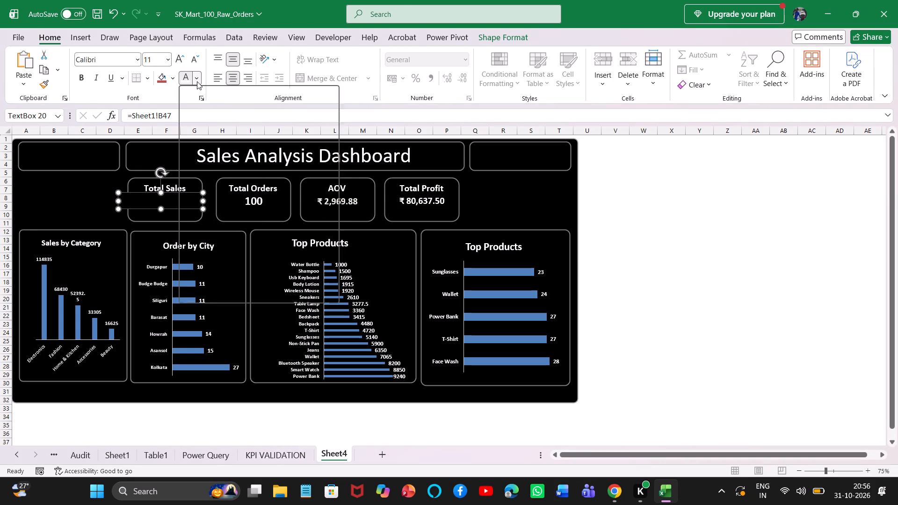
left_click(219, 152)
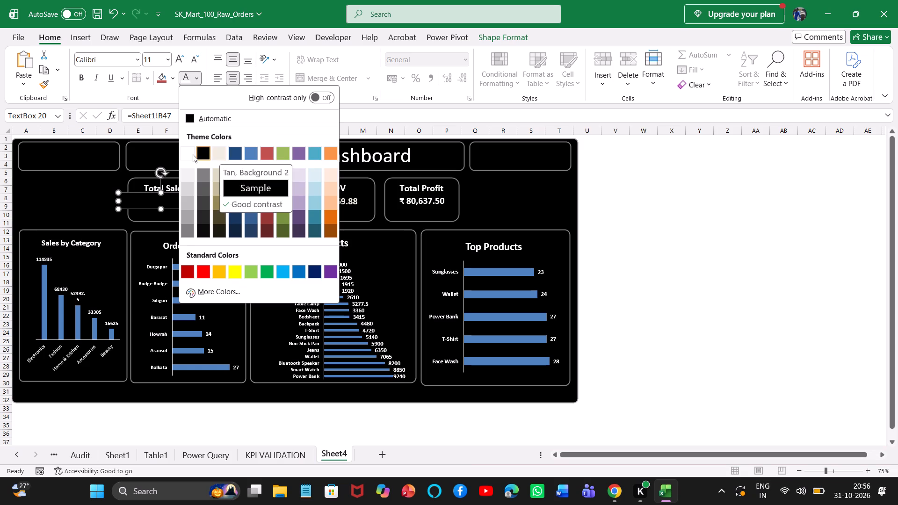
left_click(190, 155)
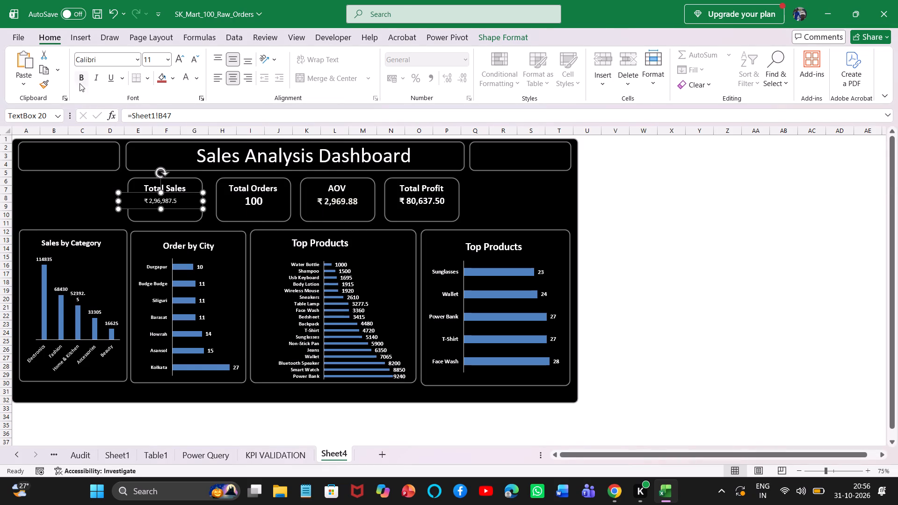
left_click(180, 60)
double_click(180, 60)
left_click(198, 58)
left_click(80, 79)
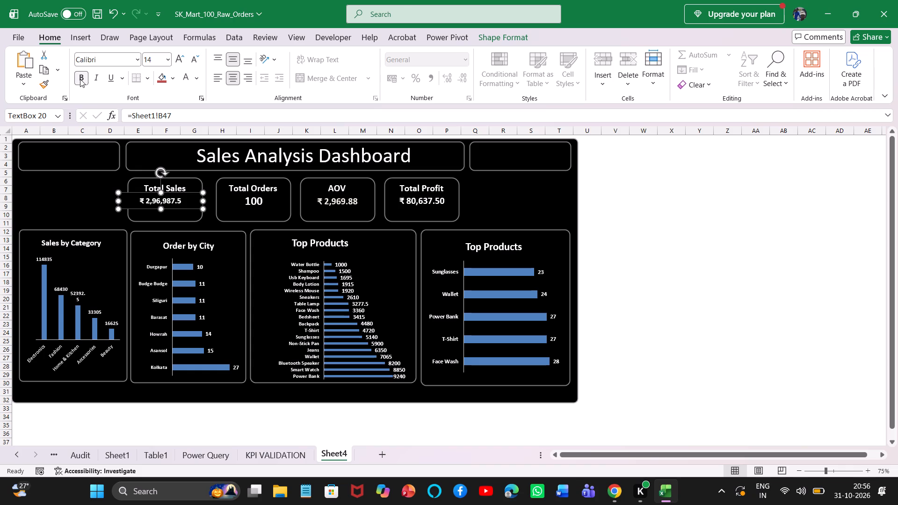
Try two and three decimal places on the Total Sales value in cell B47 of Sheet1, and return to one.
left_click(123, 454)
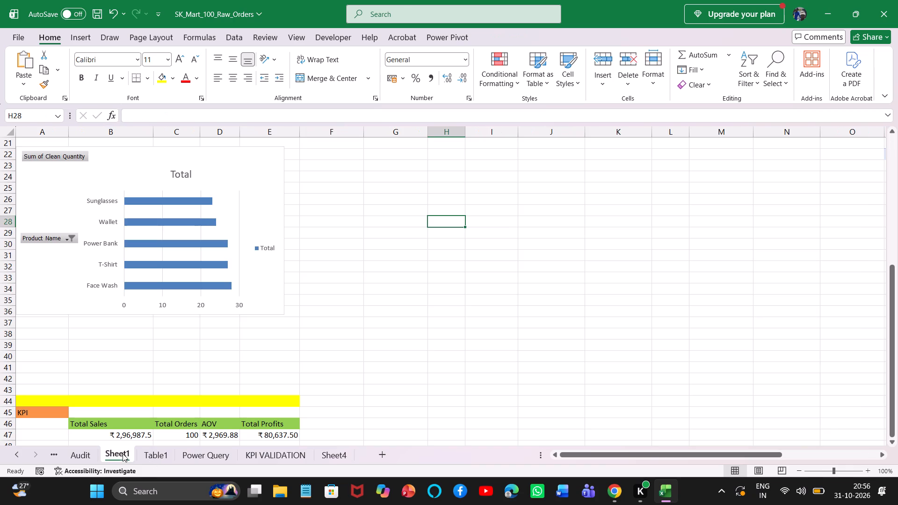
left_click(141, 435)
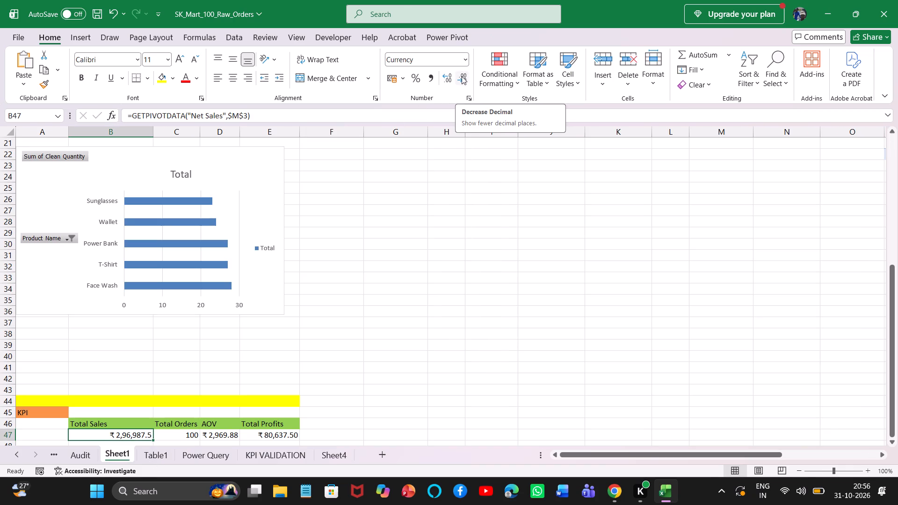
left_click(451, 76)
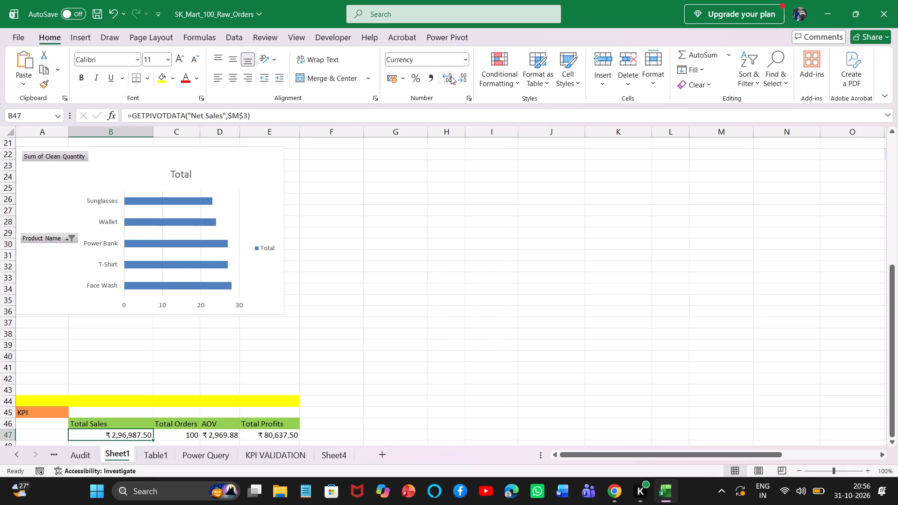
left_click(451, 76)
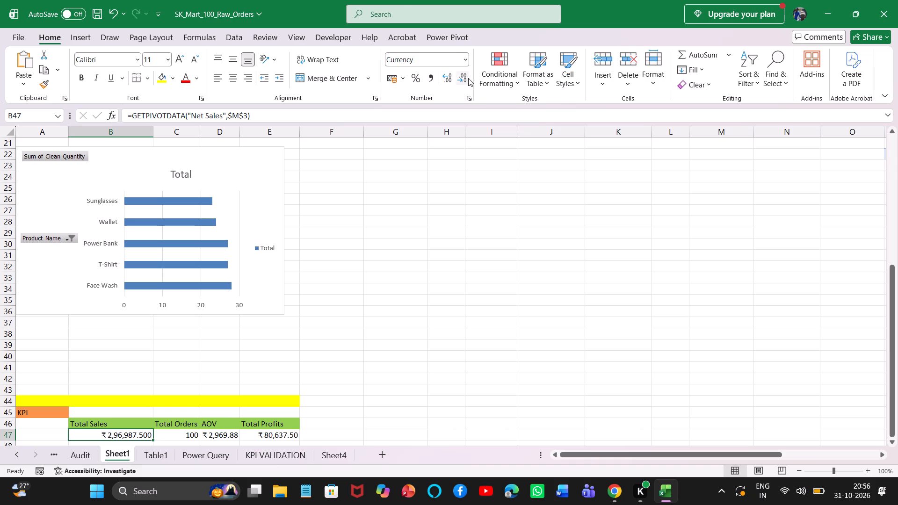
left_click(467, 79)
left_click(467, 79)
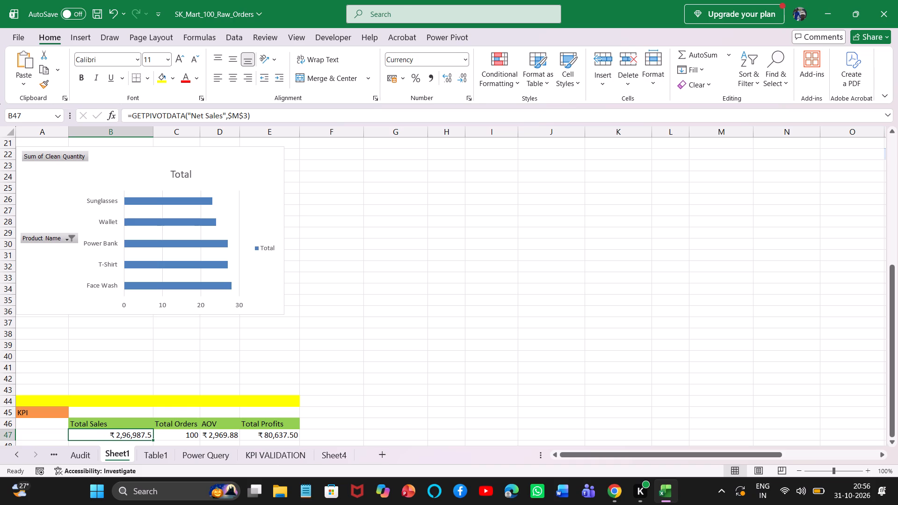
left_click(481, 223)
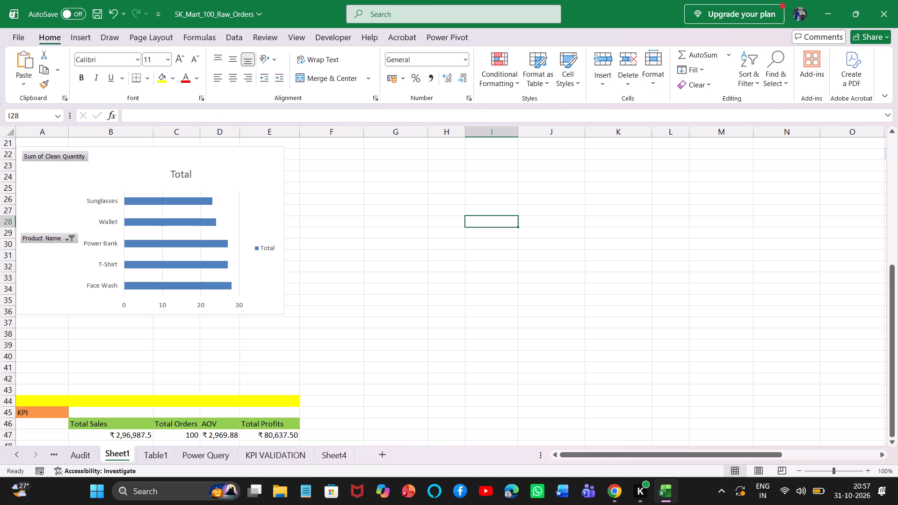
Narrow the Total Sales value text box on Sheet4 to about the card's width, centre it under the label and make it slightly taller.
left_click(331, 457)
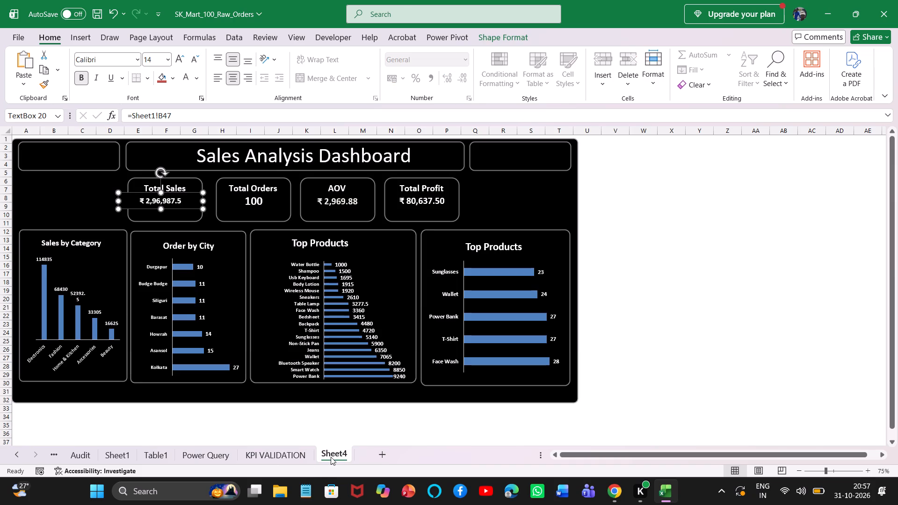
left_click(217, 226)
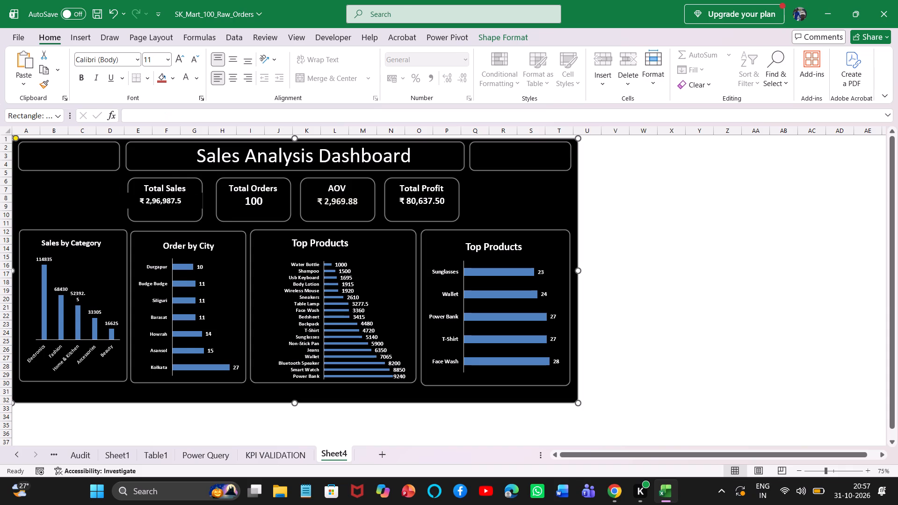
left_click(169, 199)
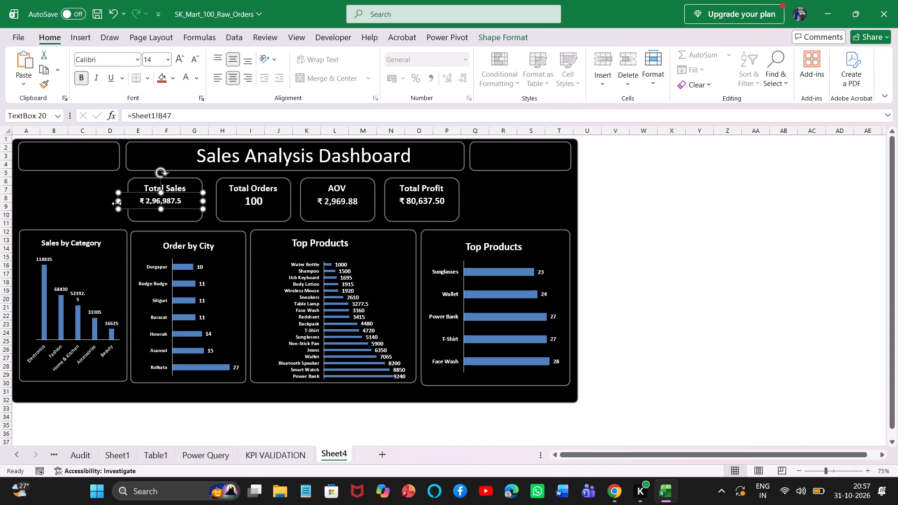
left_click_drag(116, 201, 128, 201)
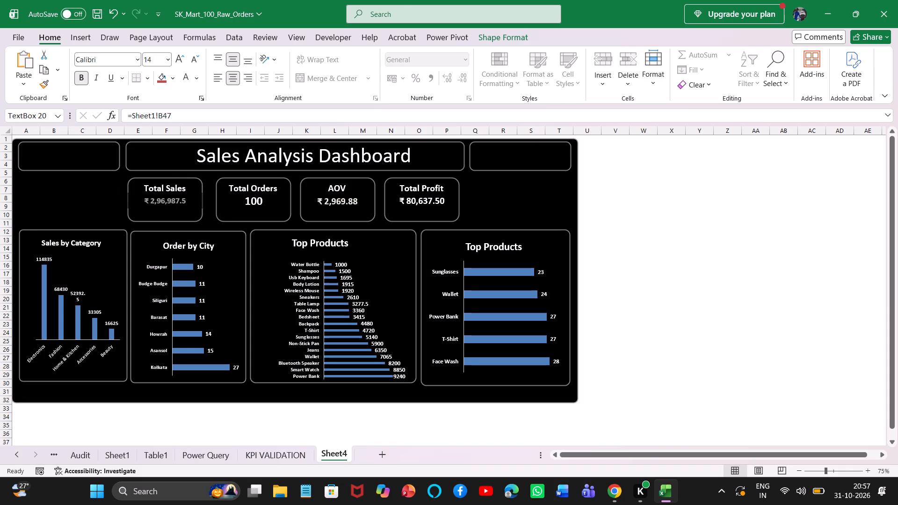
left_click_drag(128, 201, 130, 203)
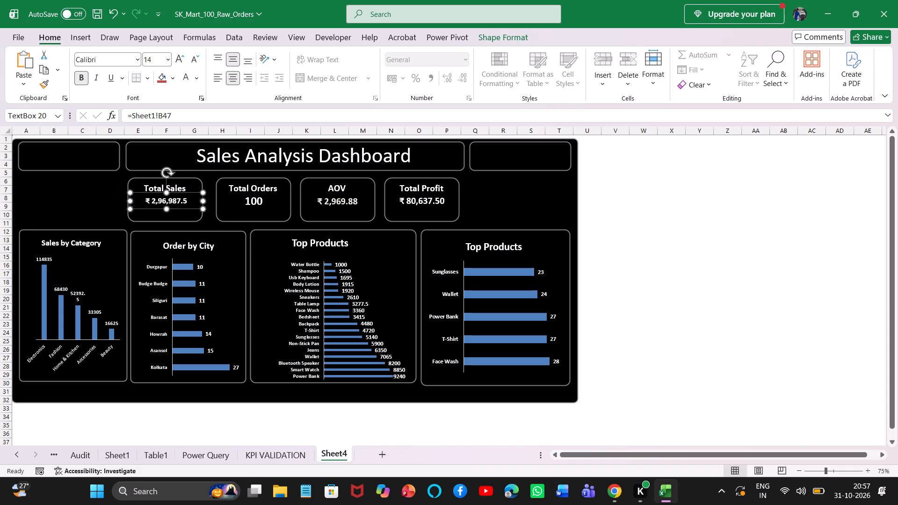
left_click(150, 191)
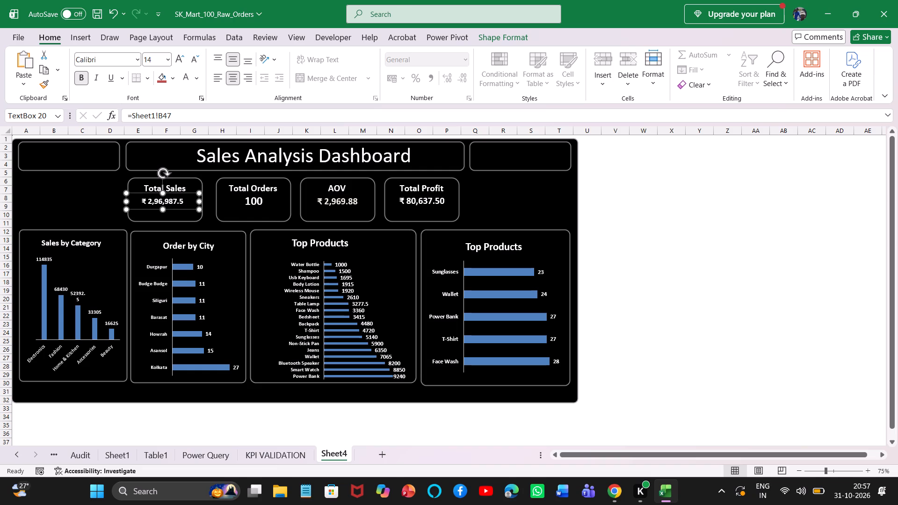
left_click(199, 200)
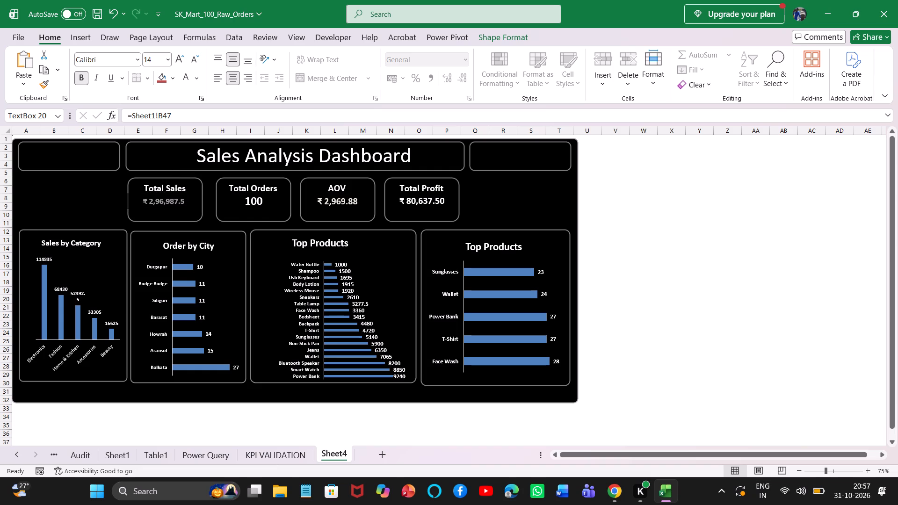
left_click_drag(163, 209, 163, 210)
left_click_drag(163, 210, 163, 213)
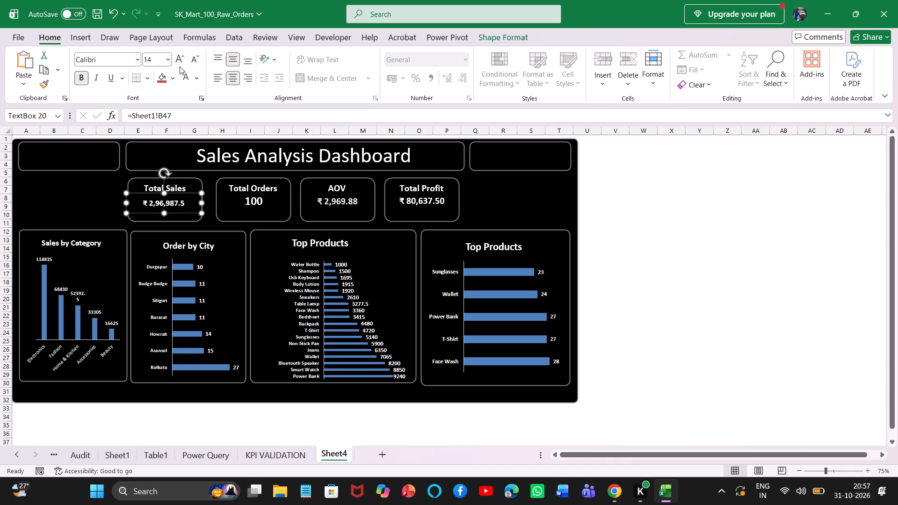
Set the Total Sales card's value text to size 16.
left_click(181, 61)
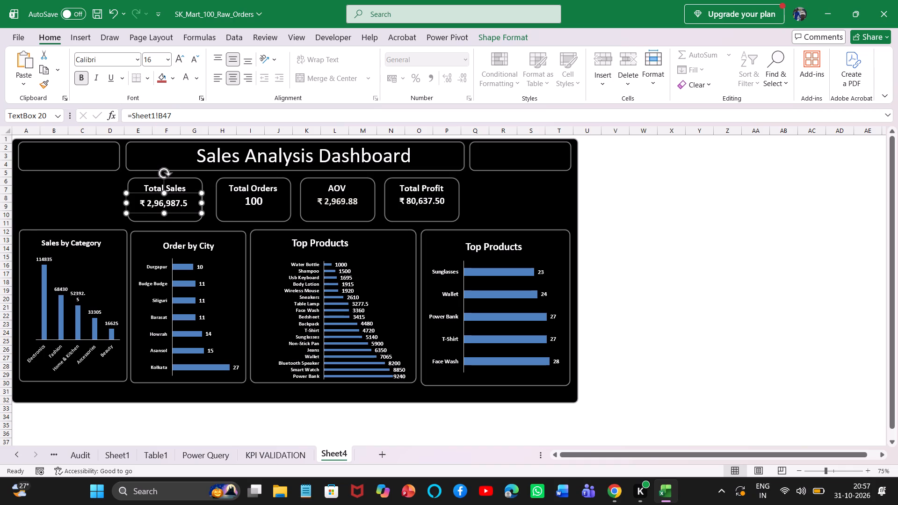
left_click(677, 260)
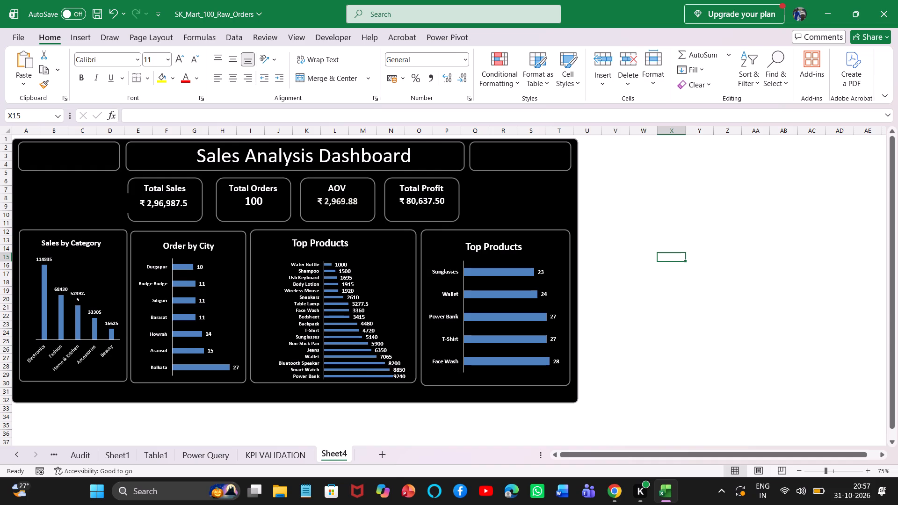
key("alt+Tab")
key("Tab")
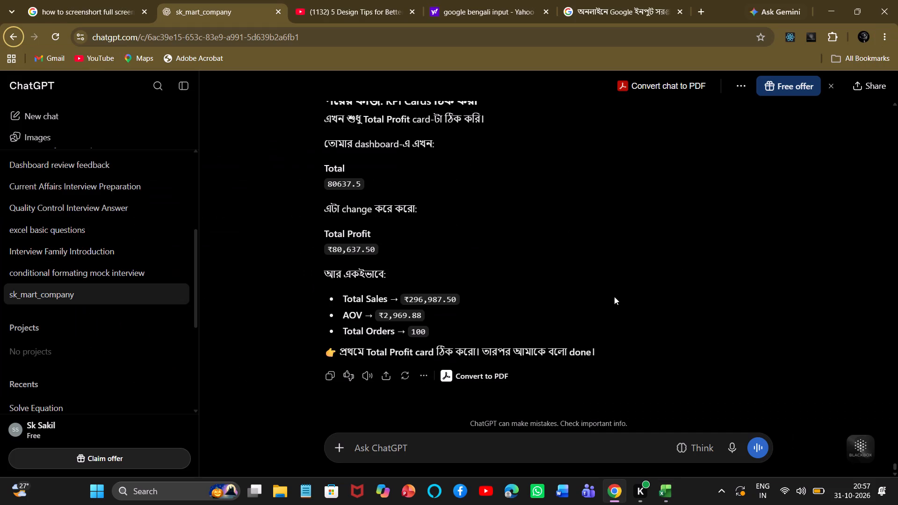
key("alt+Tab")
left_click(124, 453)
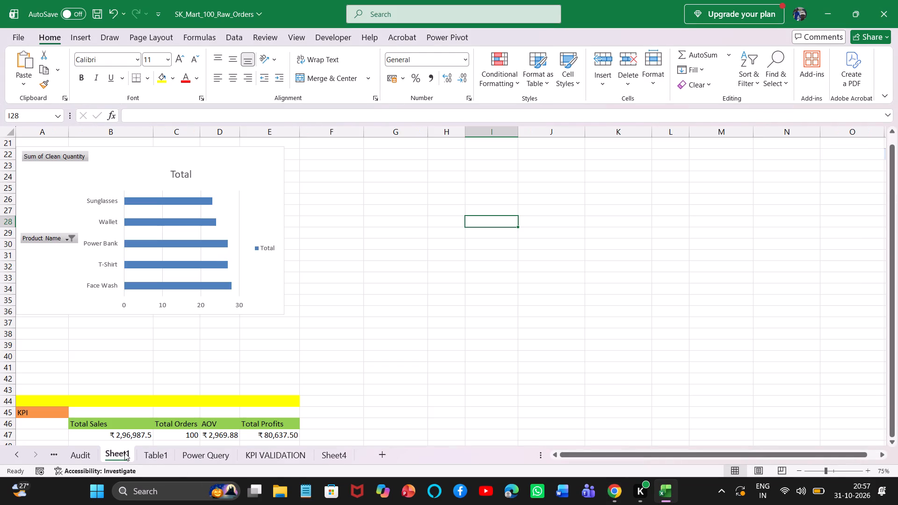
left_click(138, 437)
key("shift+Right")
key("shift+Right")
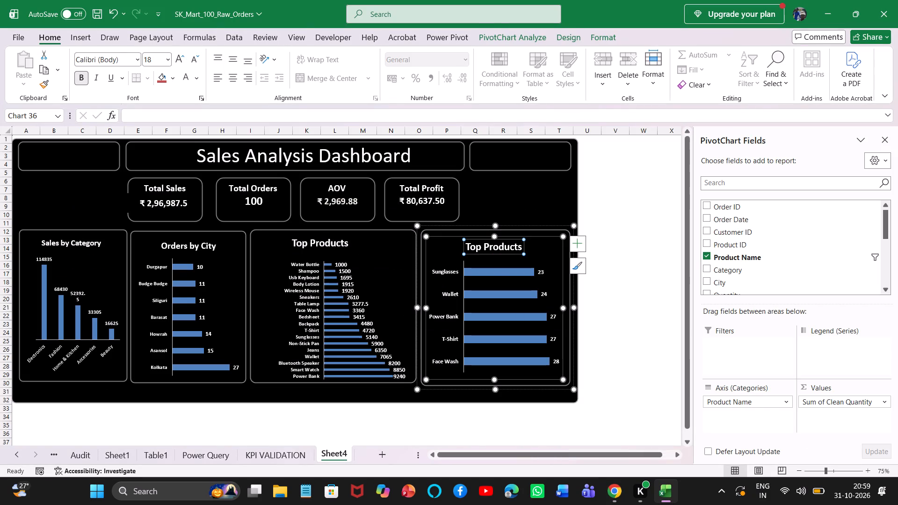
key("Tab")
left_click(337, 244)
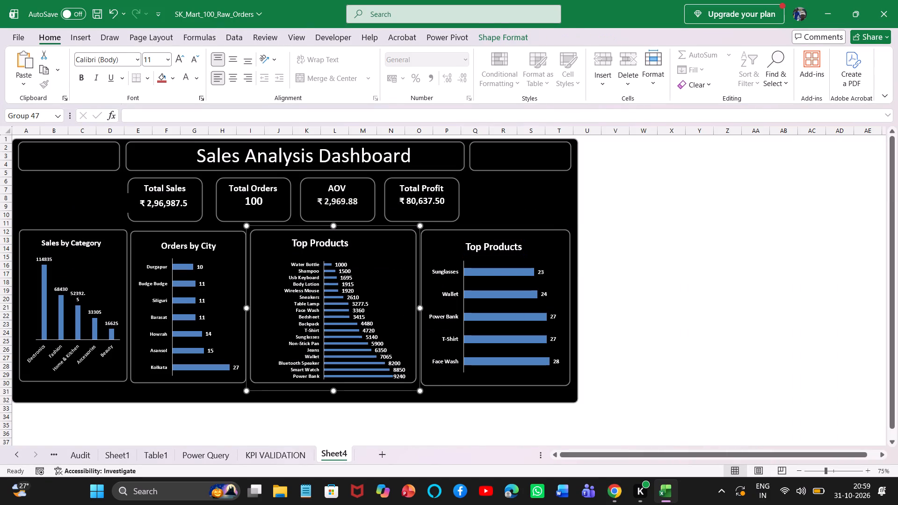
key("alt+Tab")
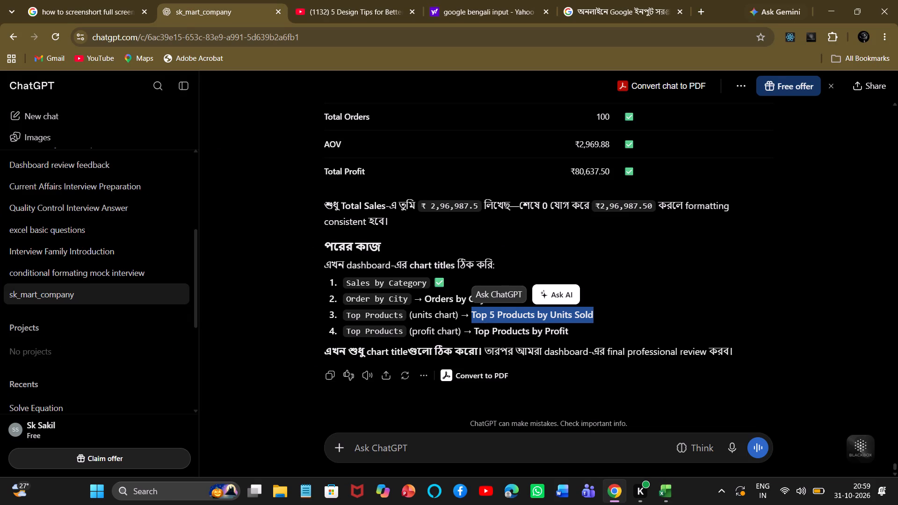
key("alt+Tab")
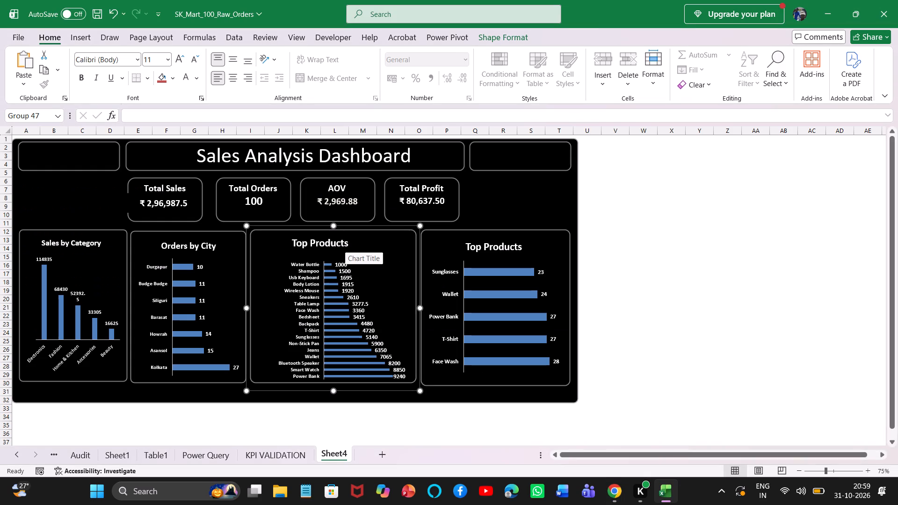
left_click(507, 247)
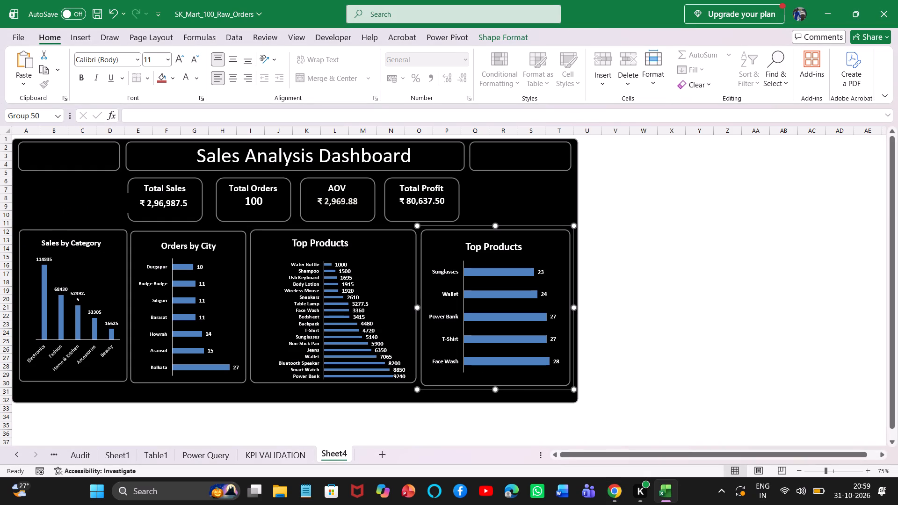
left_click(507, 247)
key("ctrl+a")
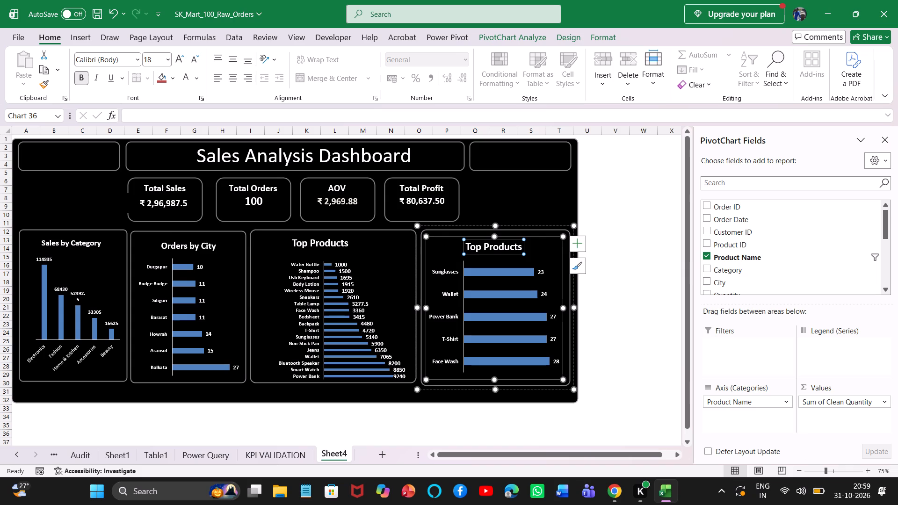
key("ctrl+a")
left_click(507, 247)
key("ctrl+a")
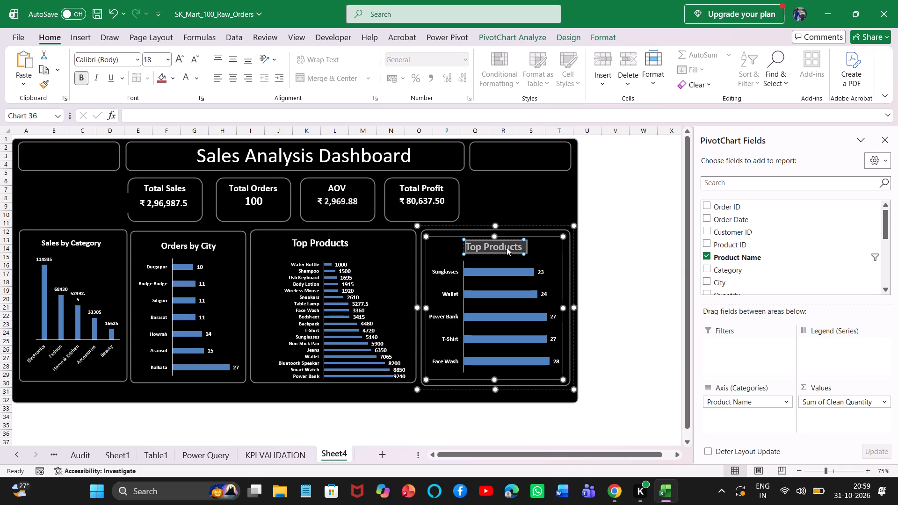
key("ctrl+v")
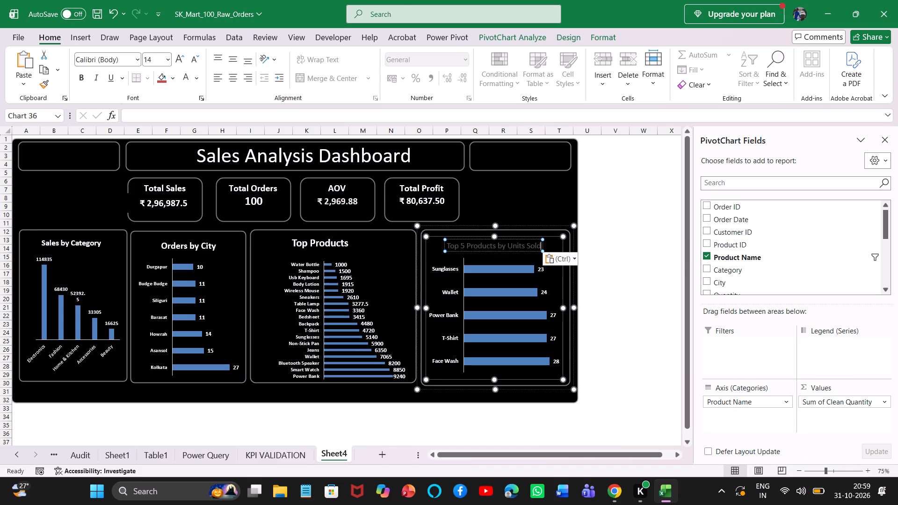
Format the whole Top 5 Products by Units Sold chart title as bold at size 16.
key("ctrl+a")
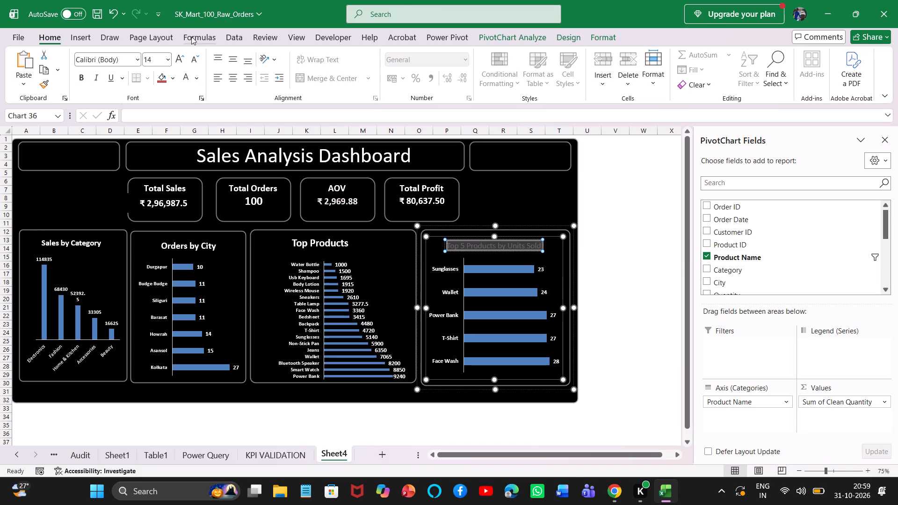
left_click(181, 57)
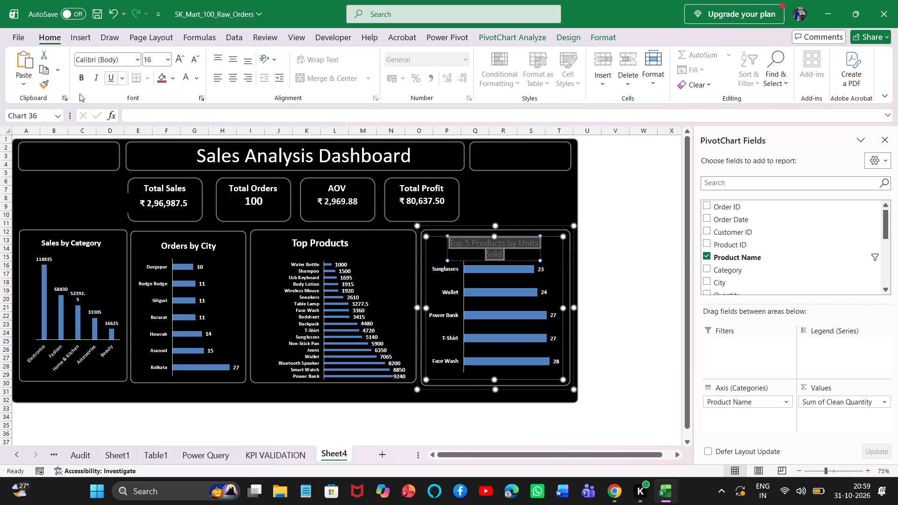
left_click(80, 79)
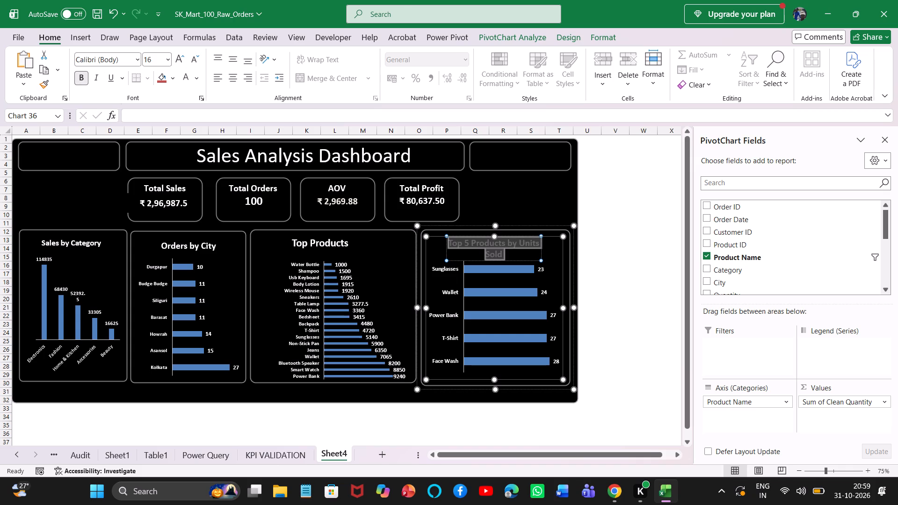
Set the font colour of the Top 5 Products by Units Sold chart title to white.
left_click(467, 242)
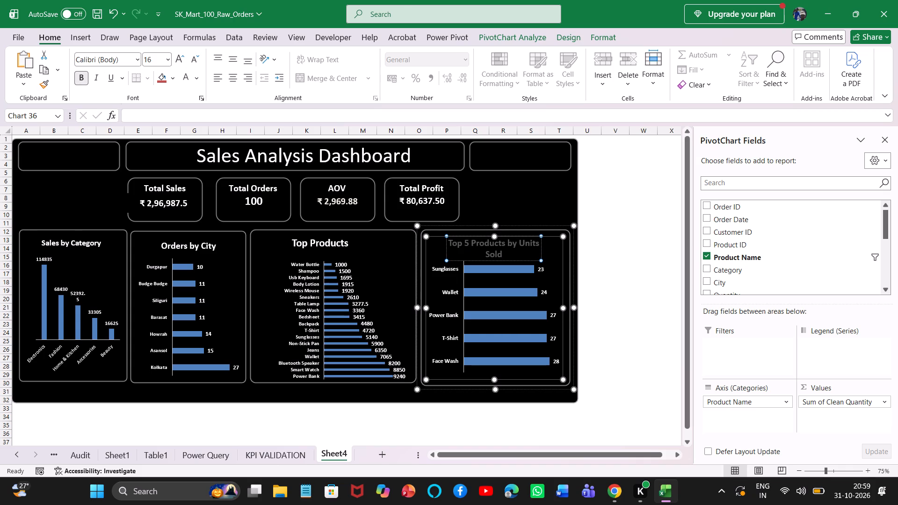
left_click(527, 258)
left_click(525, 253)
left_click(451, 247)
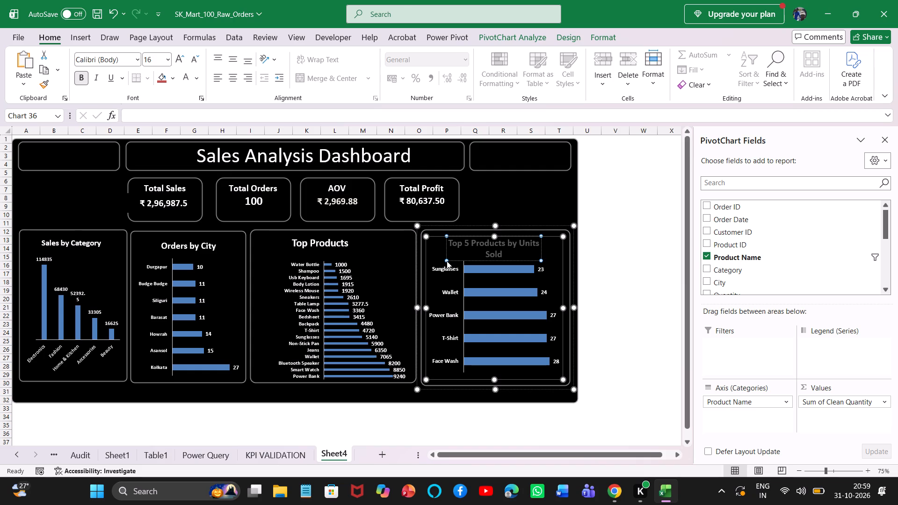
left_click(447, 261)
left_click(485, 248)
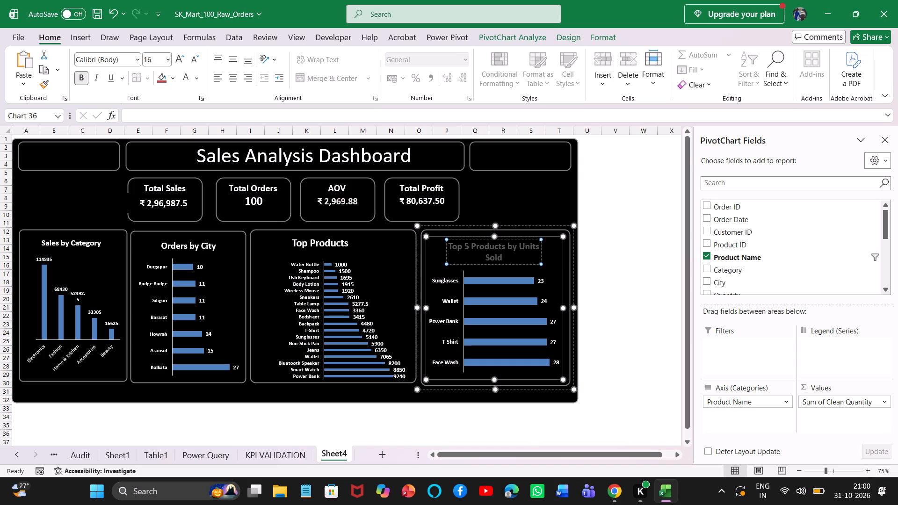
left_click(548, 260)
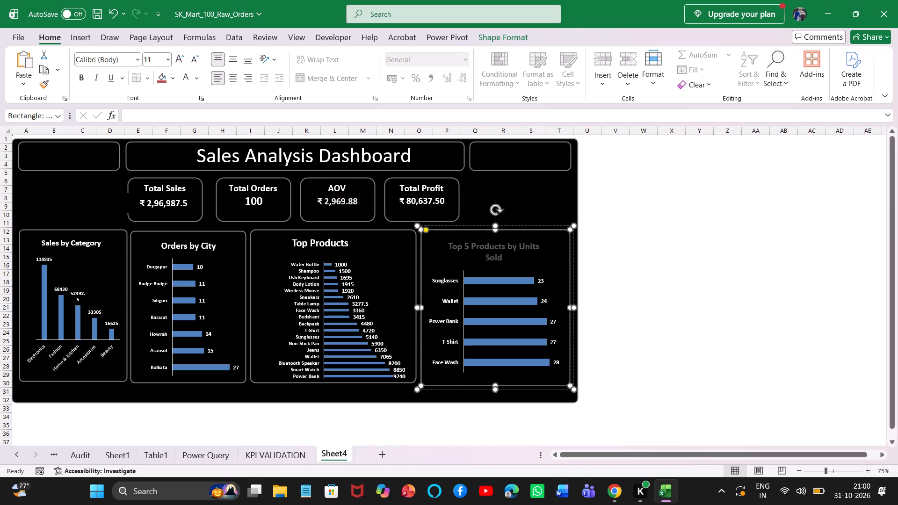
left_click(502, 248)
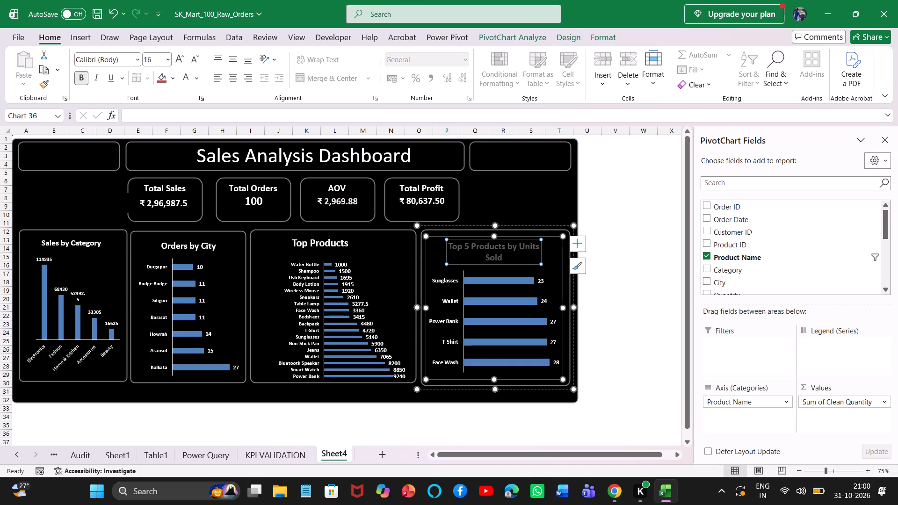
left_click(201, 83)
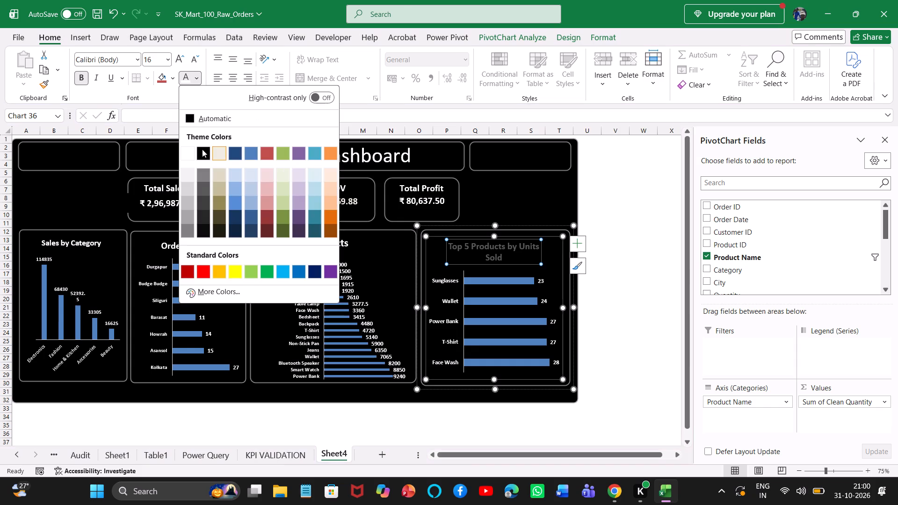
left_click(188, 151)
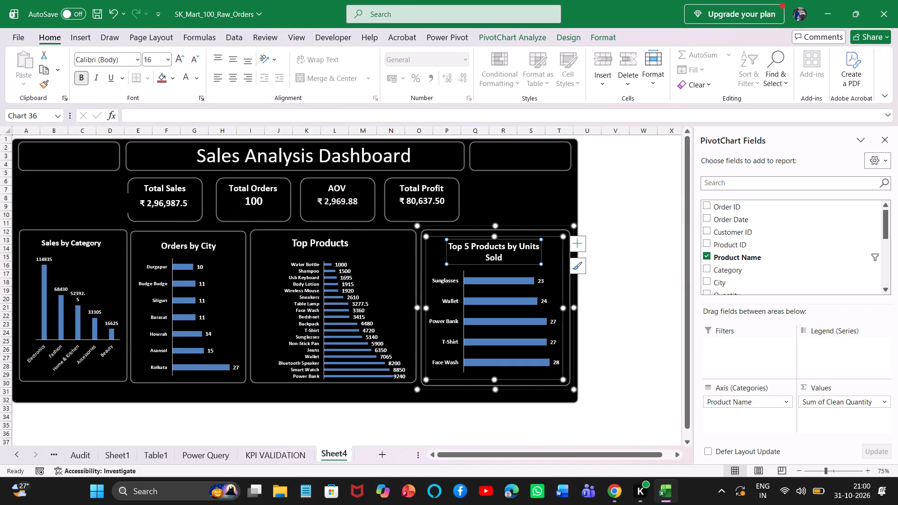
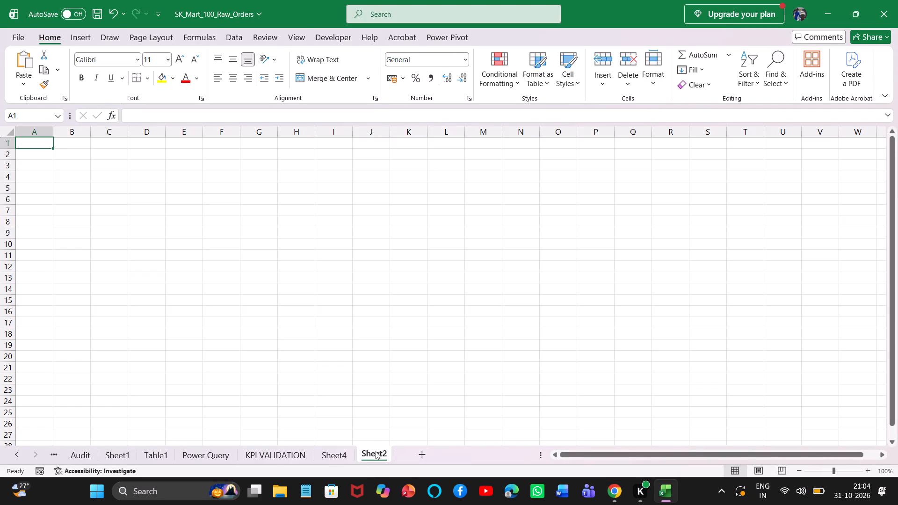
left_click(335, 455)
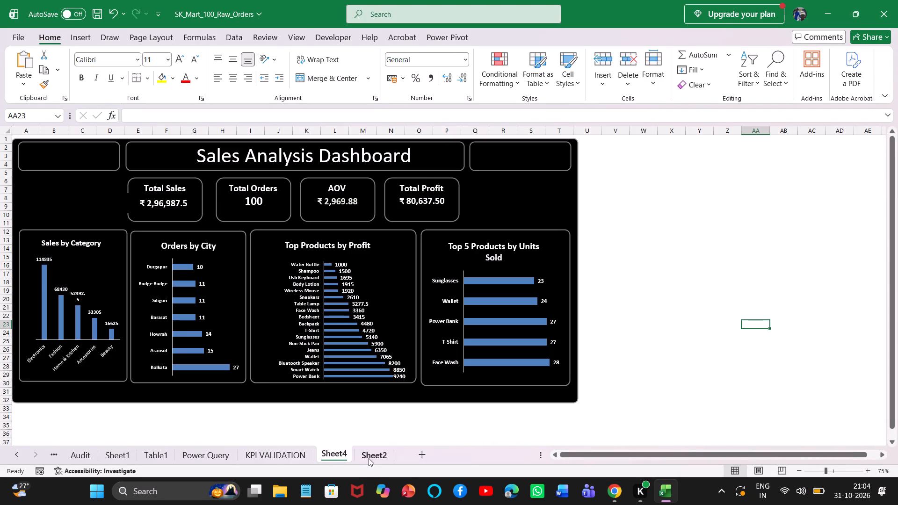
left_click(370, 458)
double_click(370, 458)
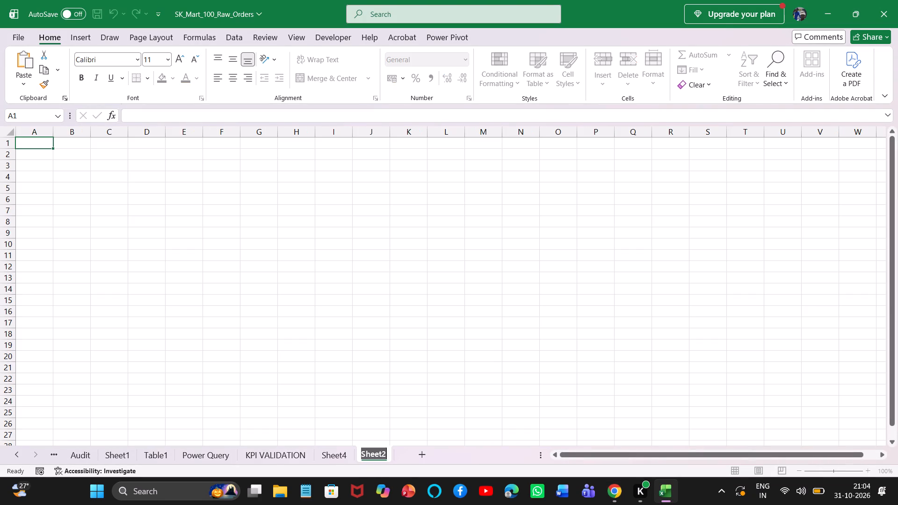
key("ctrl+v")
Rename the Sheet4 worksheet, which holds the sales dashboard, as "Dashboard".
left_click(337, 457)
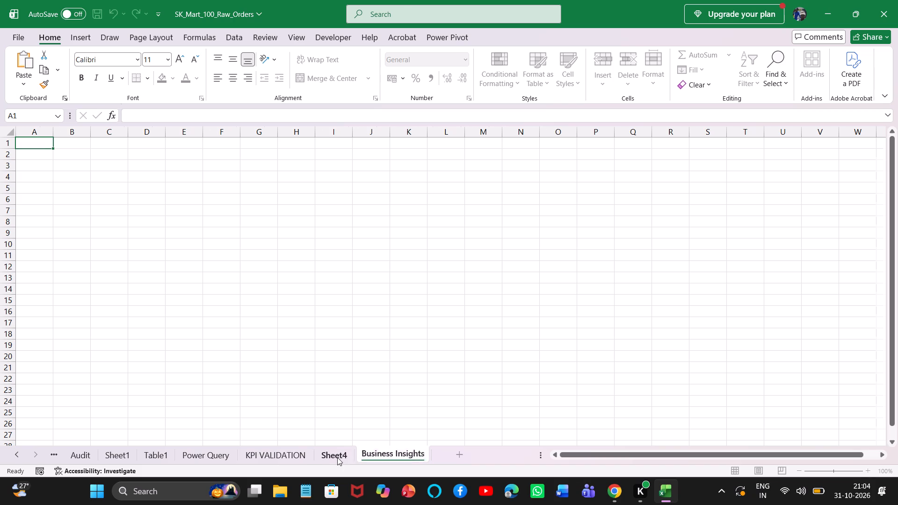
double_click(337, 457)
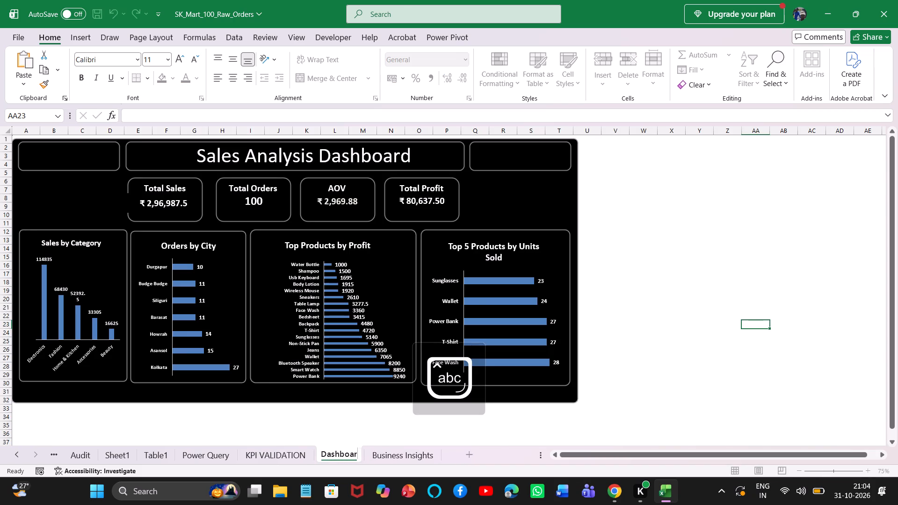
key("Return")
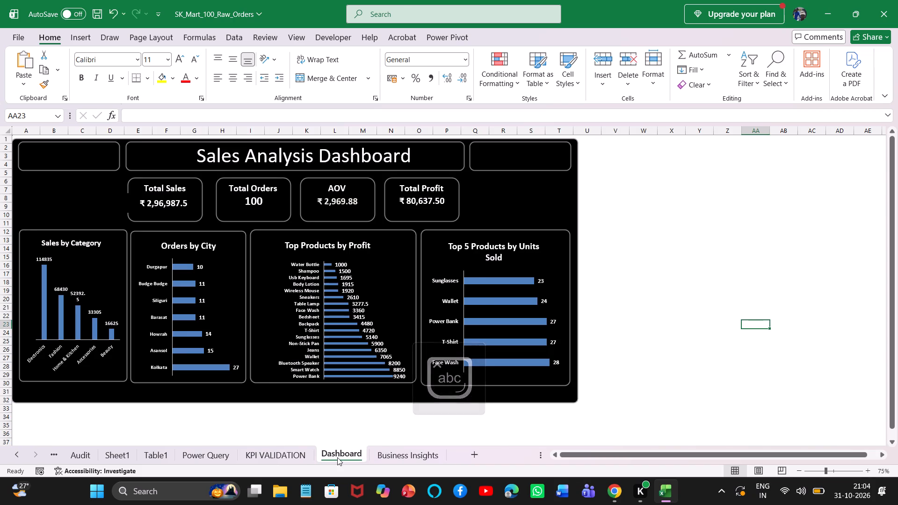
On the Power Query sheet, reset the City column filter to include all cities and blanks.
left_click(408, 454)
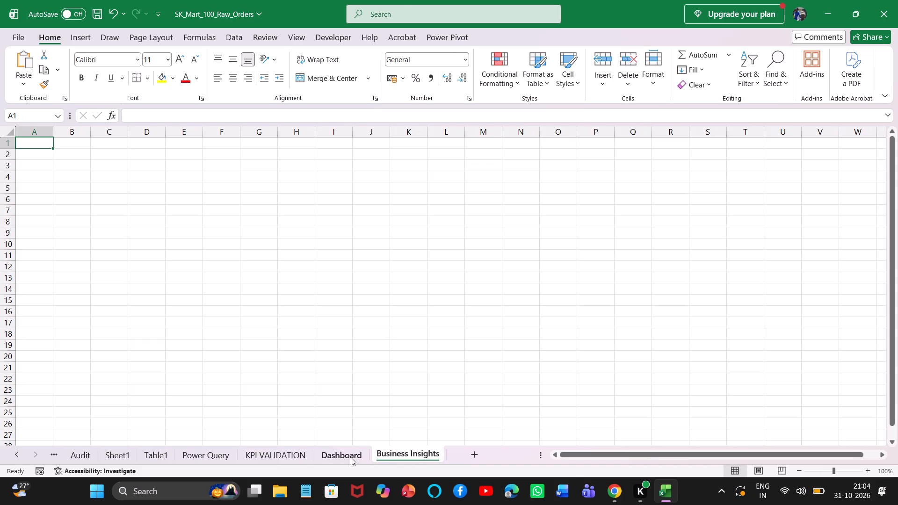
left_click(347, 454)
left_click(167, 459)
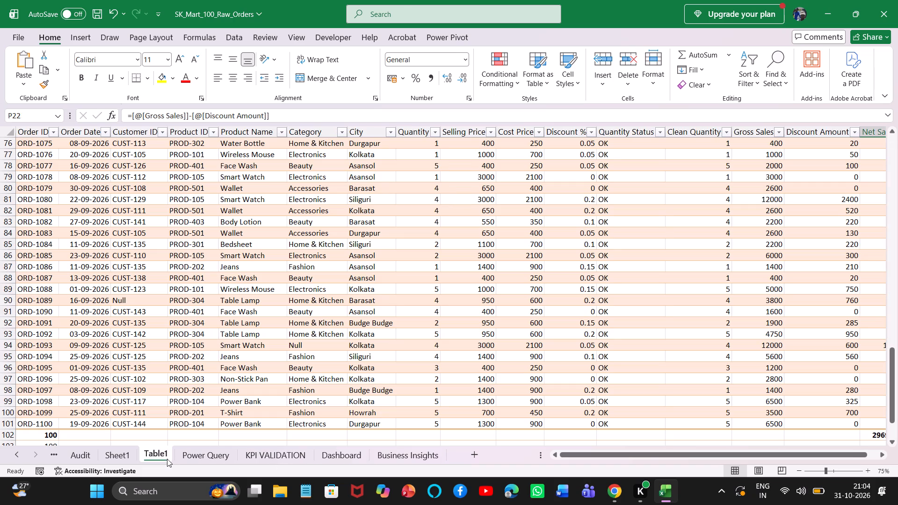
left_click(198, 454)
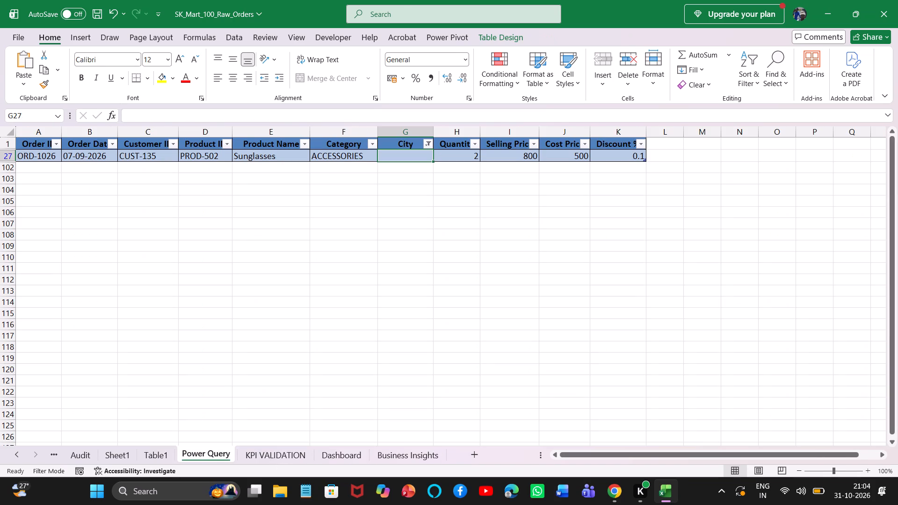
left_click(427, 145)
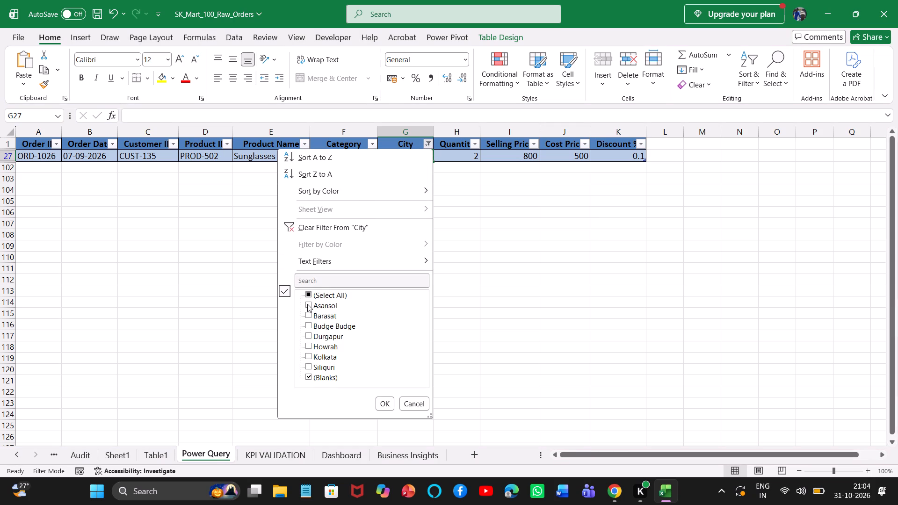
left_click(307, 304)
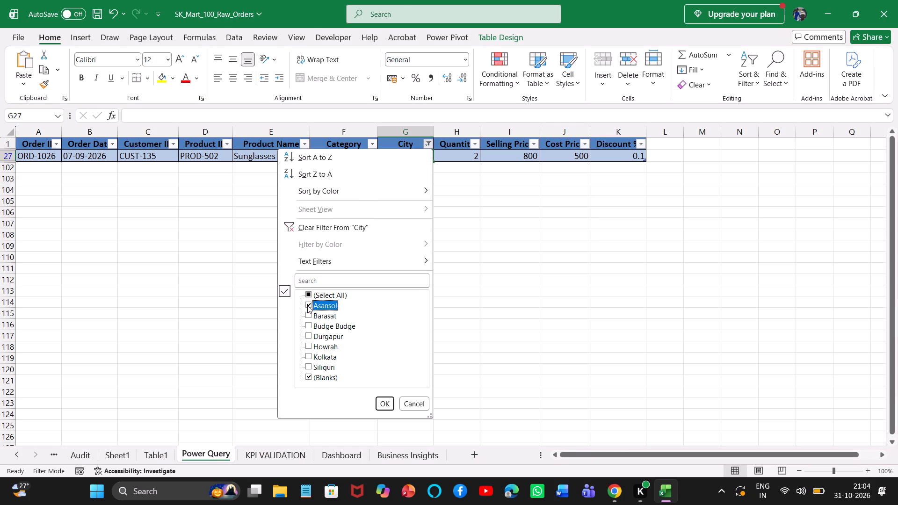
left_click(308, 294)
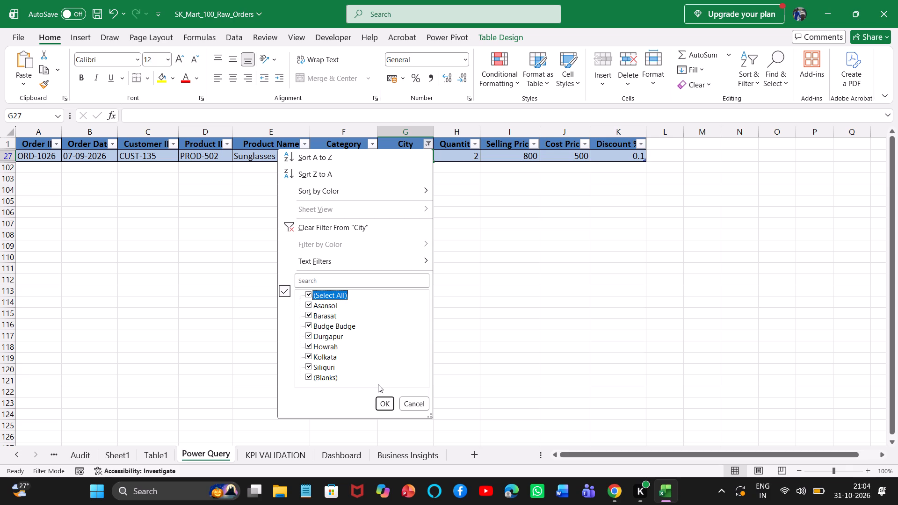
left_click(381, 401)
left_click(742, 320)
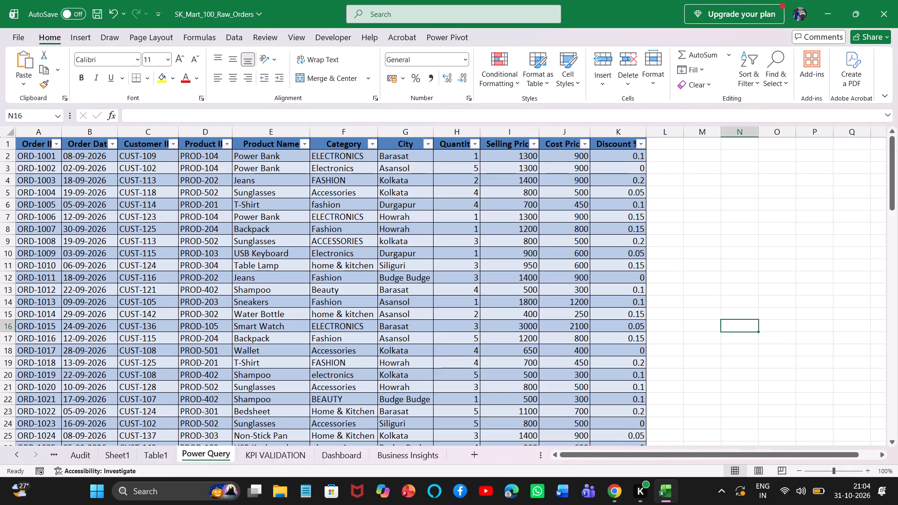
On Sheet1, move the Sum of Clean Quantity pivot chart to about columns B–G, rows 23–38.
left_click(151, 457)
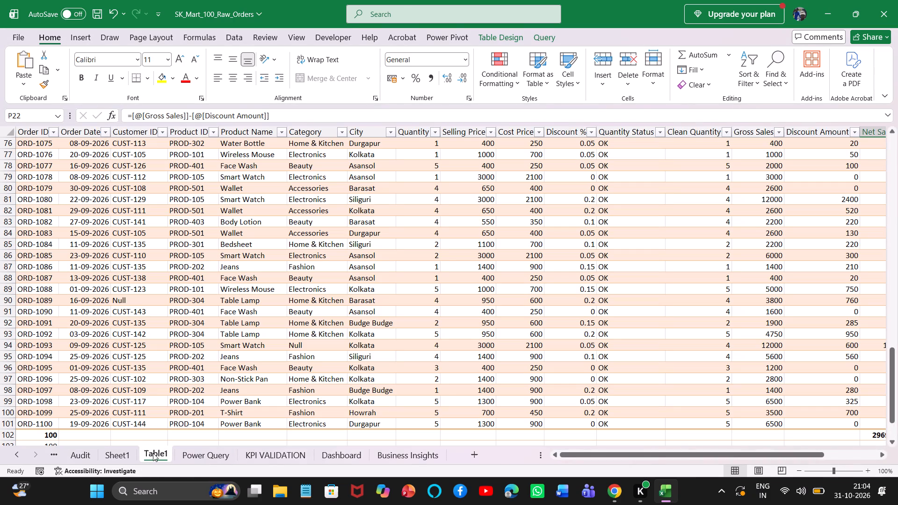
left_click_drag(894, 381, 887, 138)
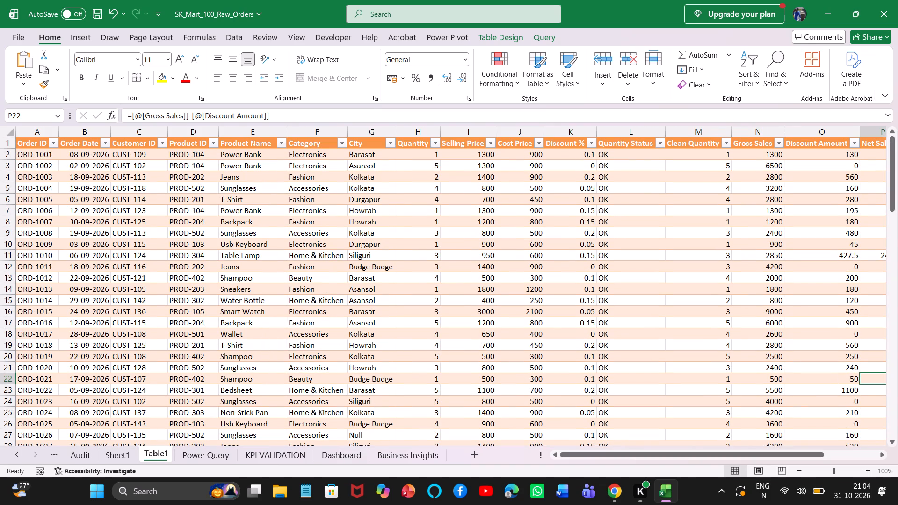
left_click(113, 456)
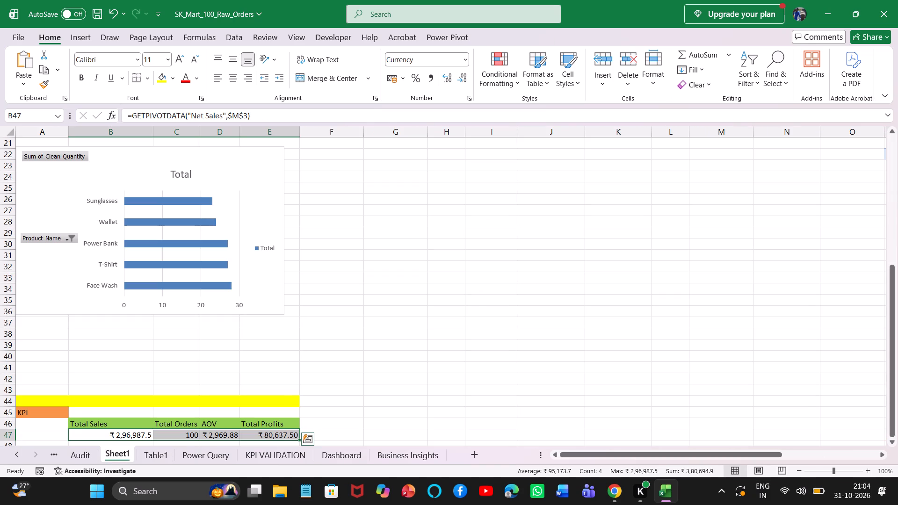
left_click_drag(238, 185, 346, 205)
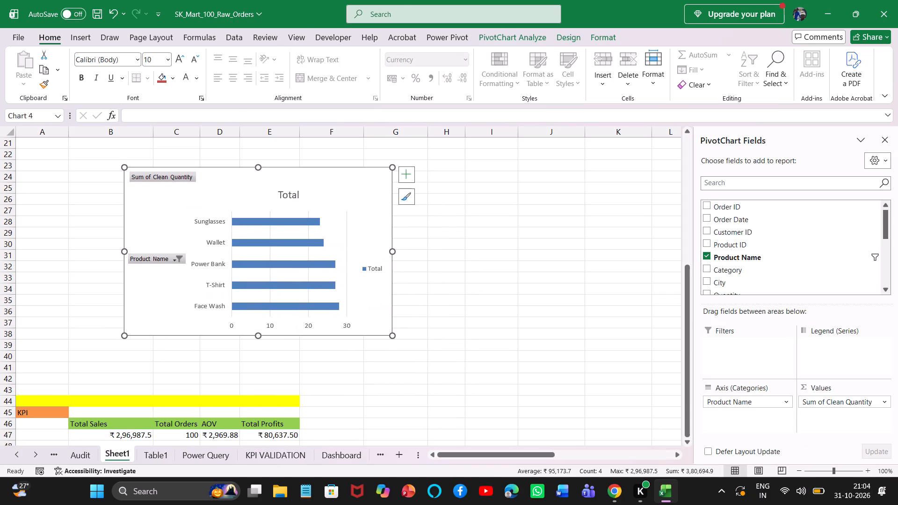
Rename the Sheet1 worksheet, which holds the pivot tables and charts, as "pivot table".
left_click_drag(689, 318, 674, 197)
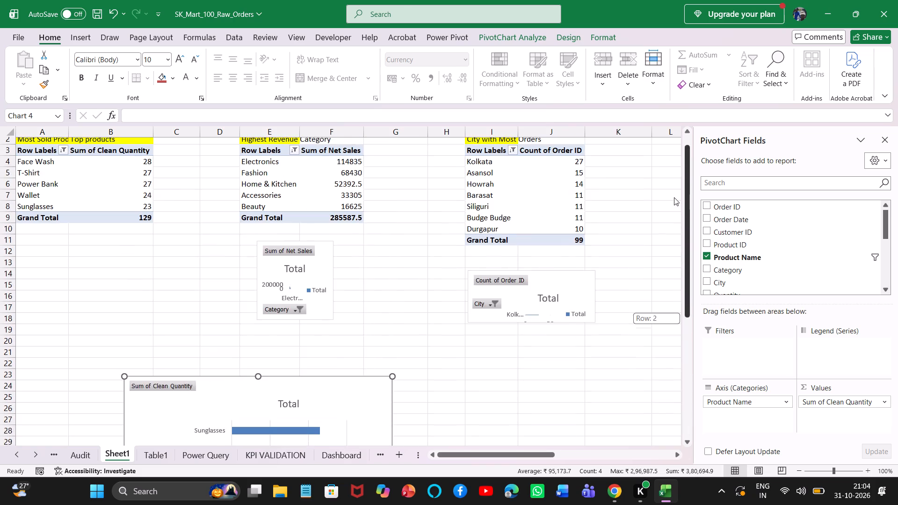
left_click_drag(674, 197, 664, 311)
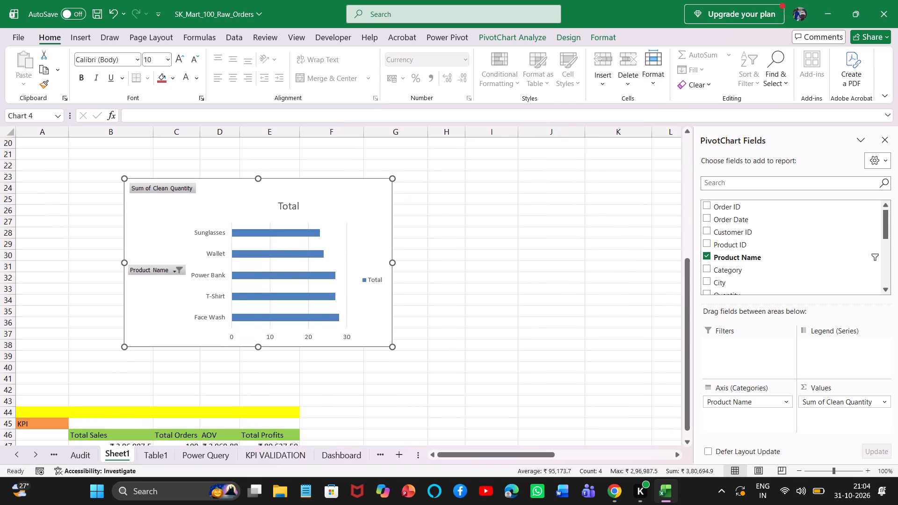
double_click(120, 454)
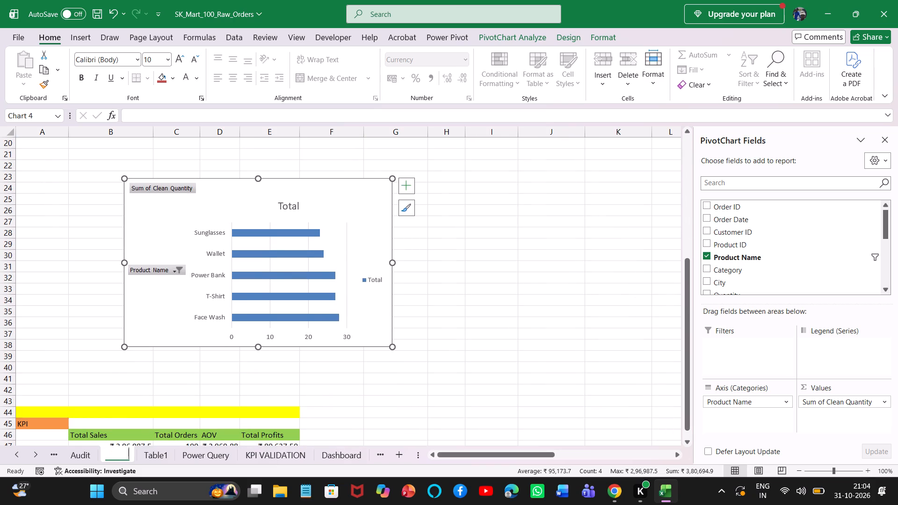
type("pivi")
key("BackSpace")
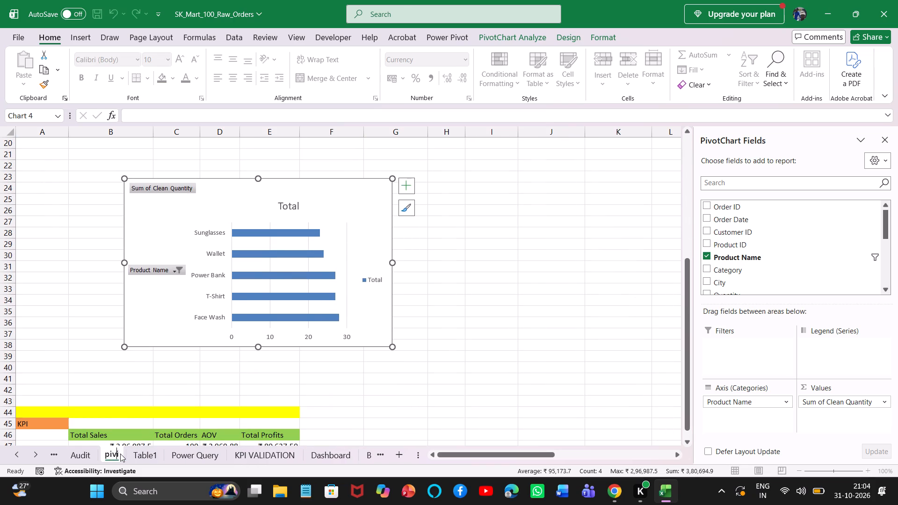
type("ot")
key("space")
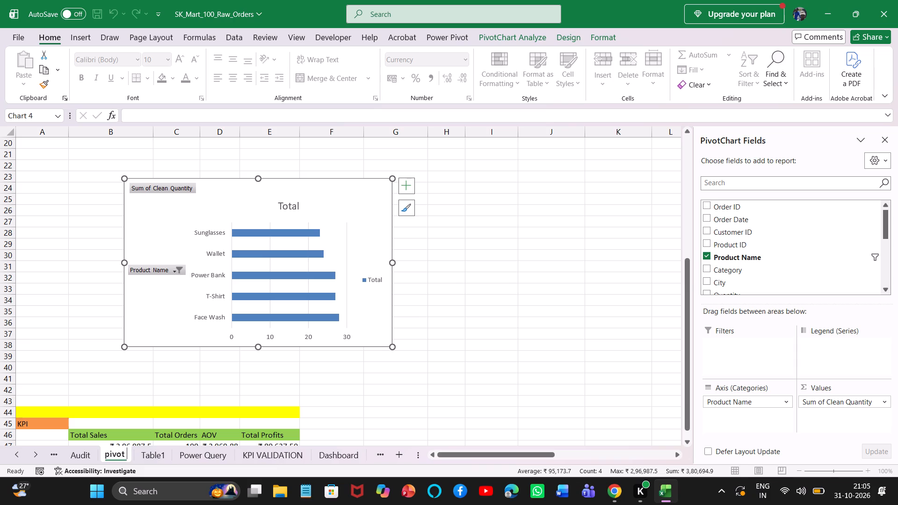
type("table")
key("Return")
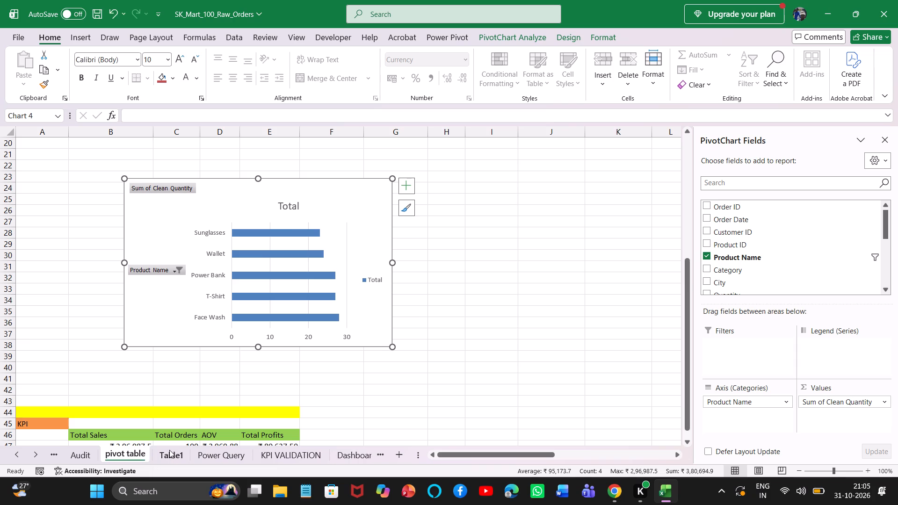
Rename the Table1 worksheet, which holds the cleaned orders data, as "load data".
left_click(174, 452)
double_click(174, 452)
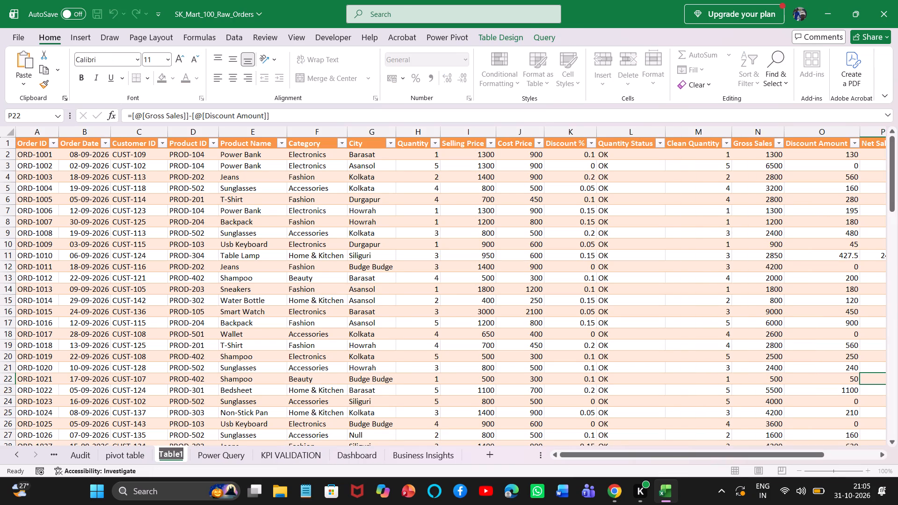
type("load")
key("space")
type("data")
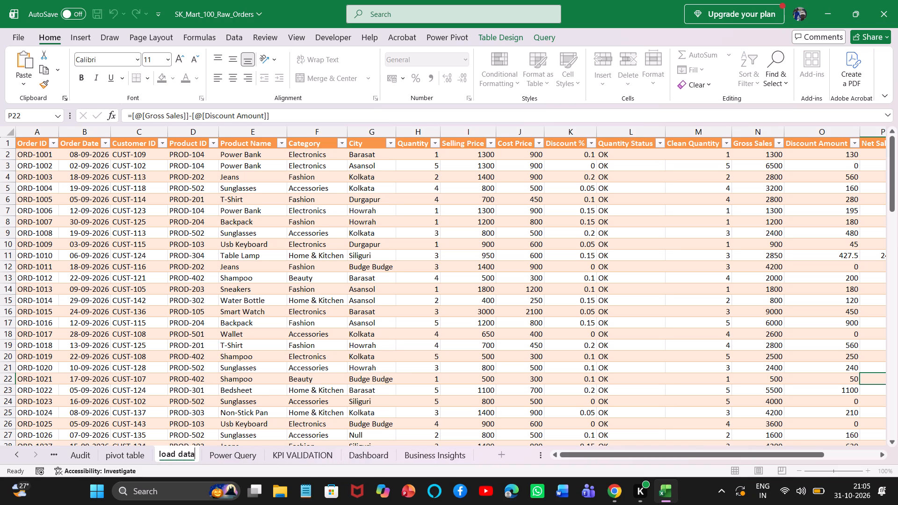
key("Return")
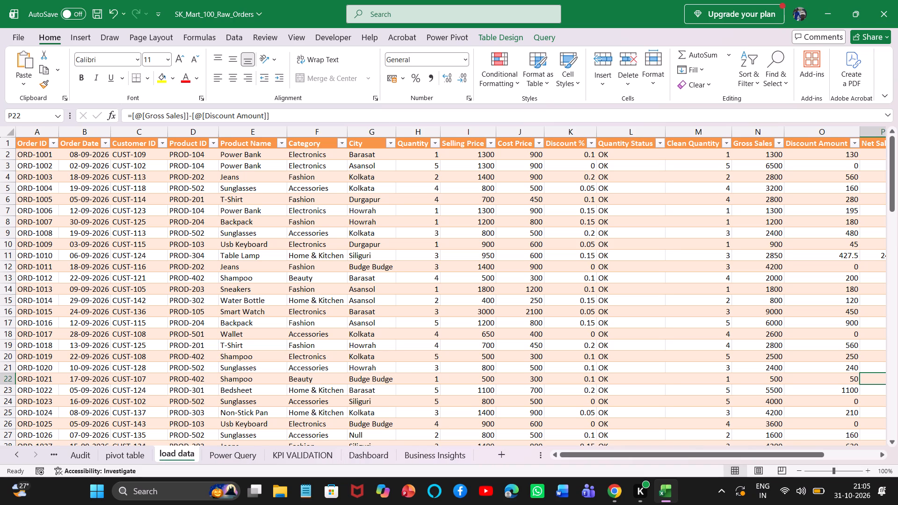
left_click(320, 457)
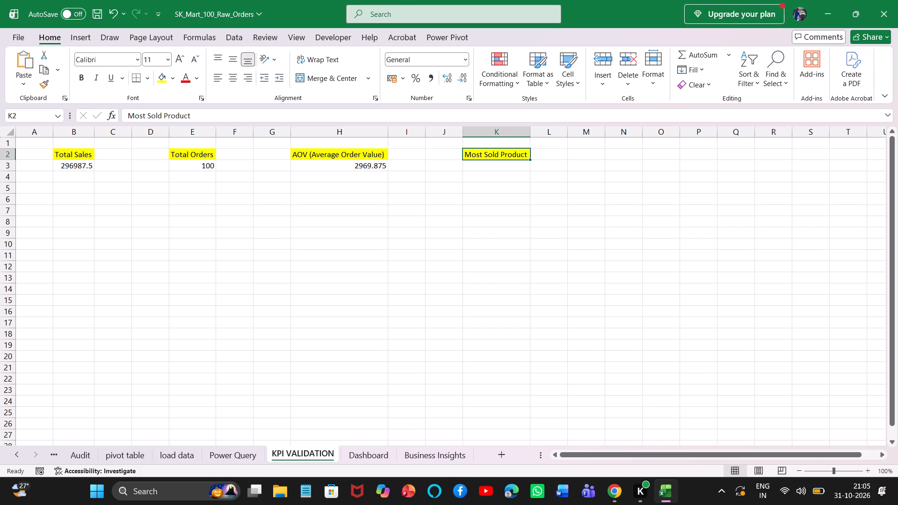
left_click(446, 457)
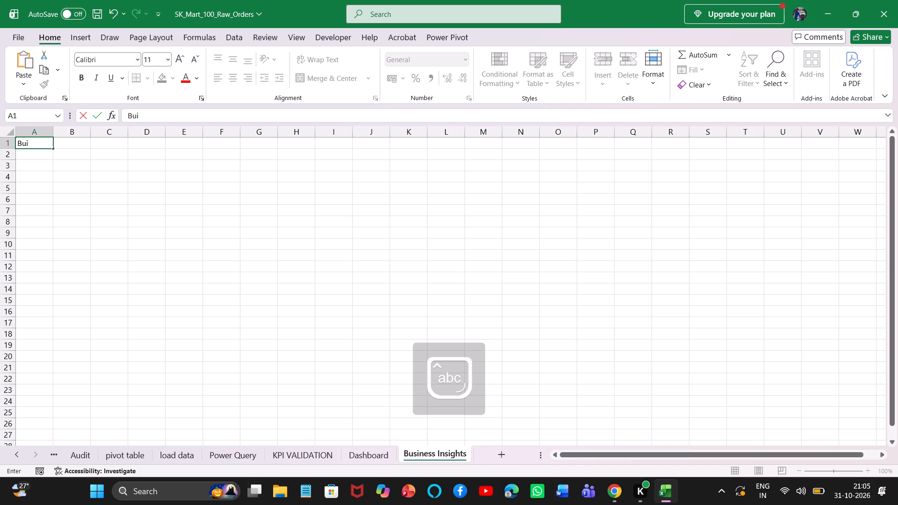
key("a")
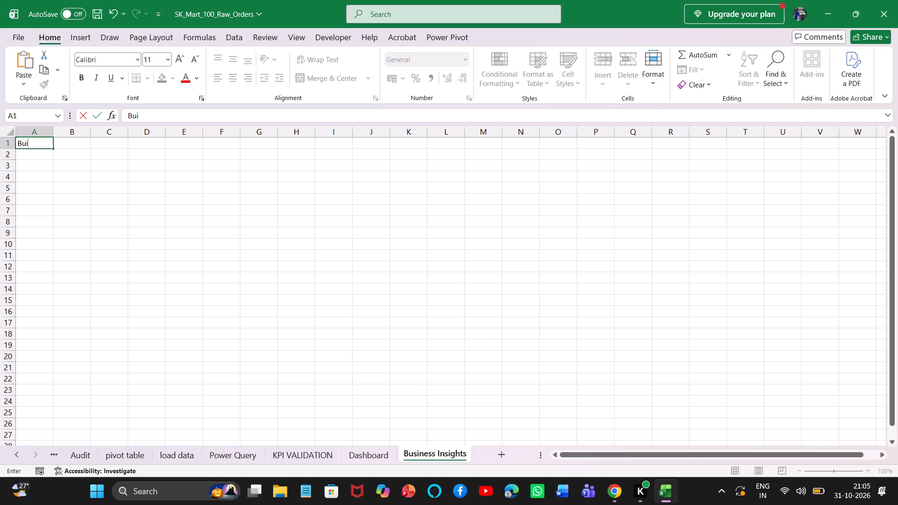
key("BackSpace")
key("s")
type("ness")
key("space")
key("alt+Tab")
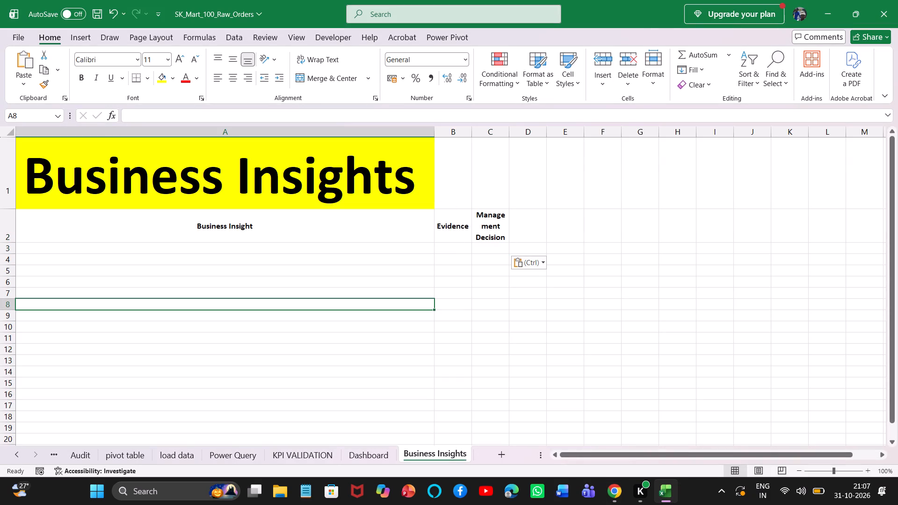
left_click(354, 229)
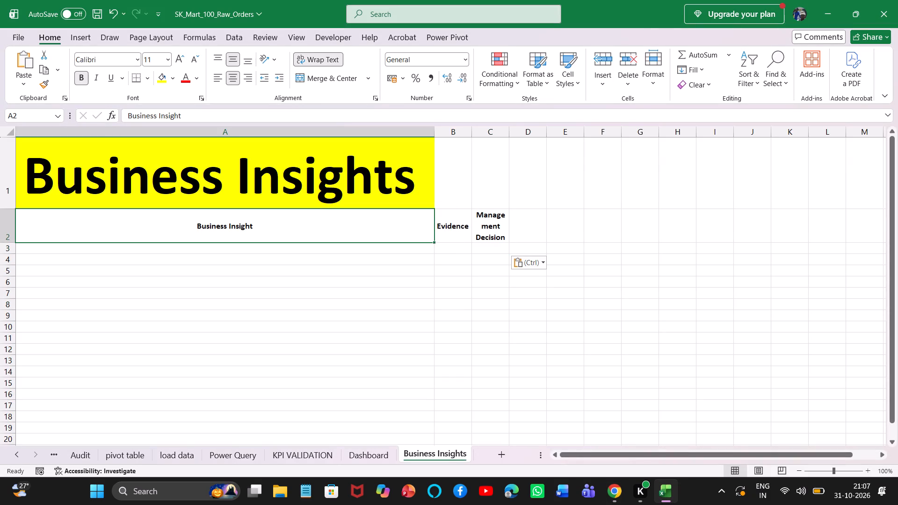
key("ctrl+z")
Paste the copied three-column header table starting at cell C2, beside the heading column.
left_click(495, 219)
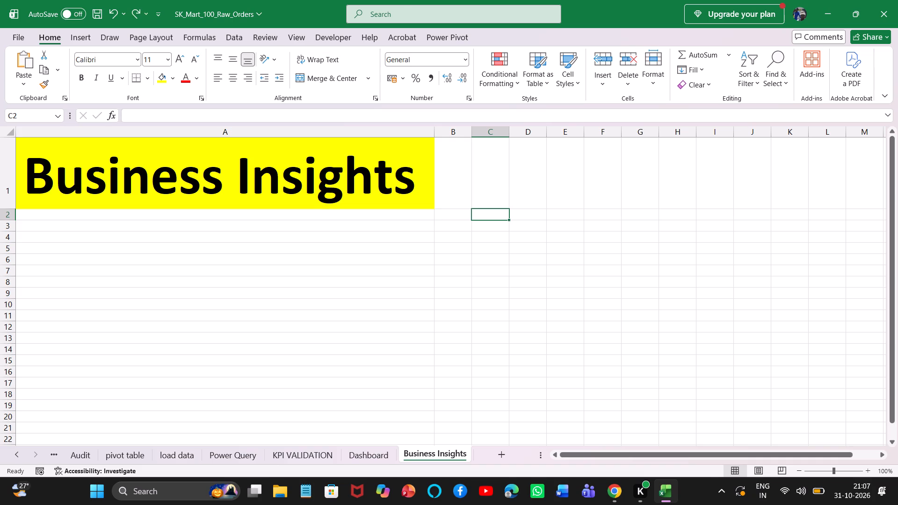
key("ctrl+v")
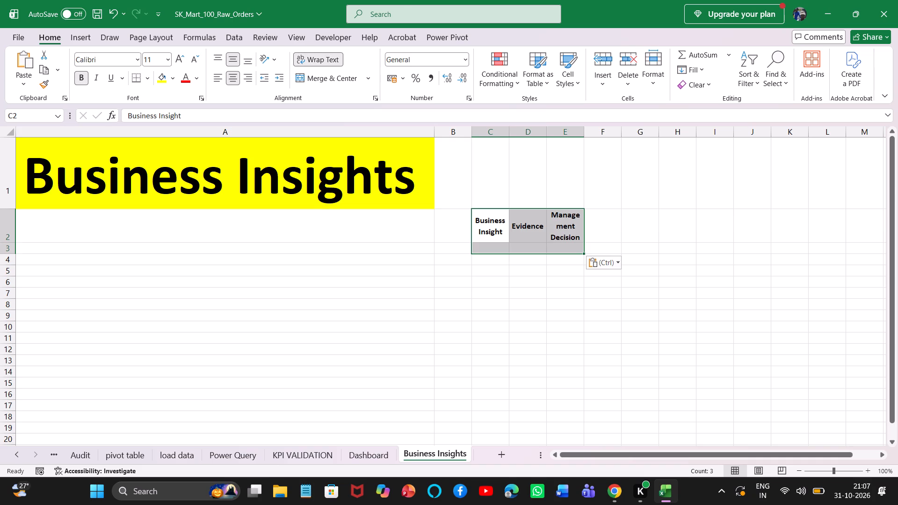
Reduce the Business Insights heading in A1 to font size 26.
left_click(400, 180)
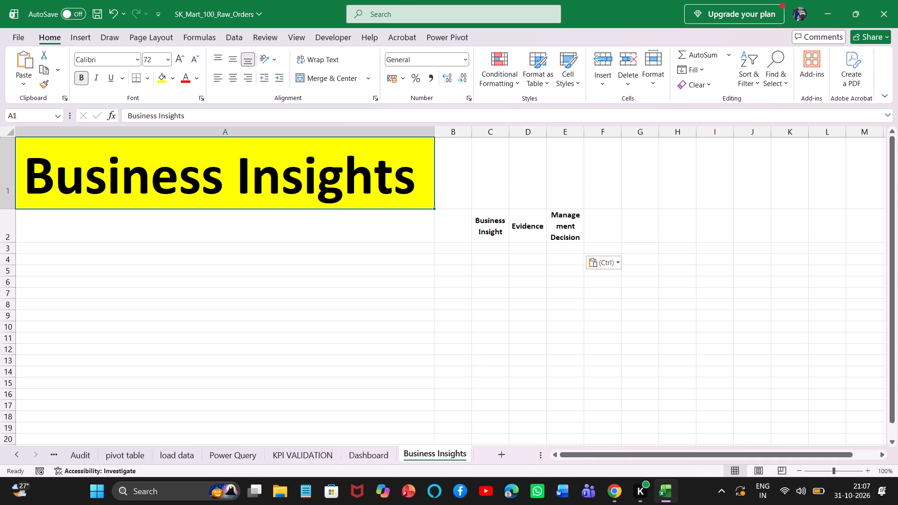
triple_click(196, 56)
left_click(196, 56)
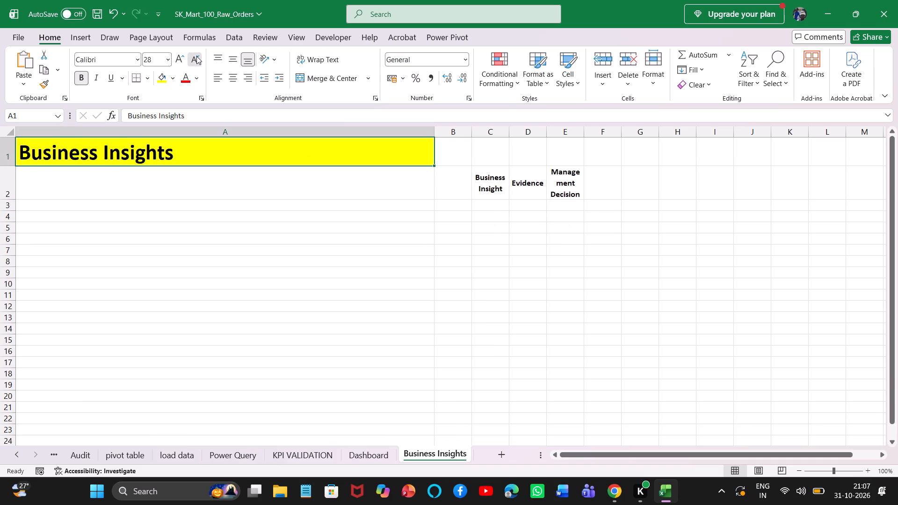
left_click(275, 211)
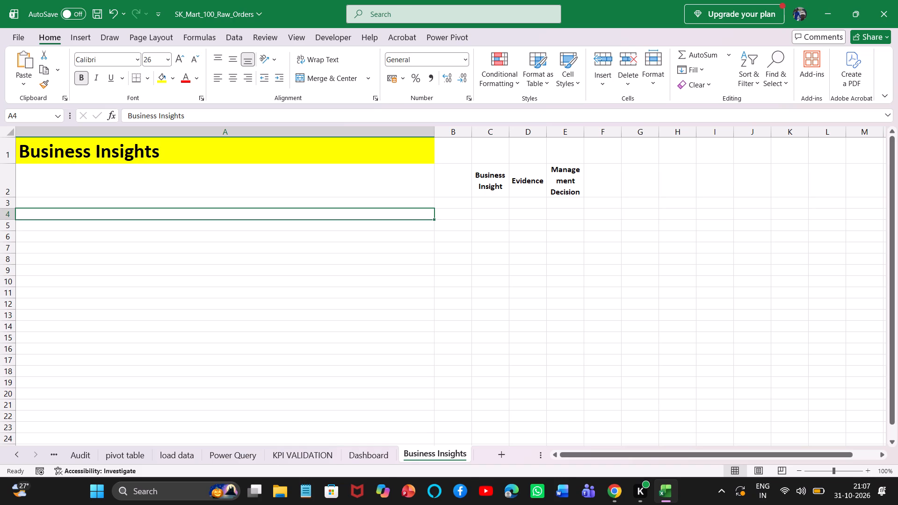
Shrink row 2, which holds the table headers, to about the height of a standard row.
left_click(291, 181)
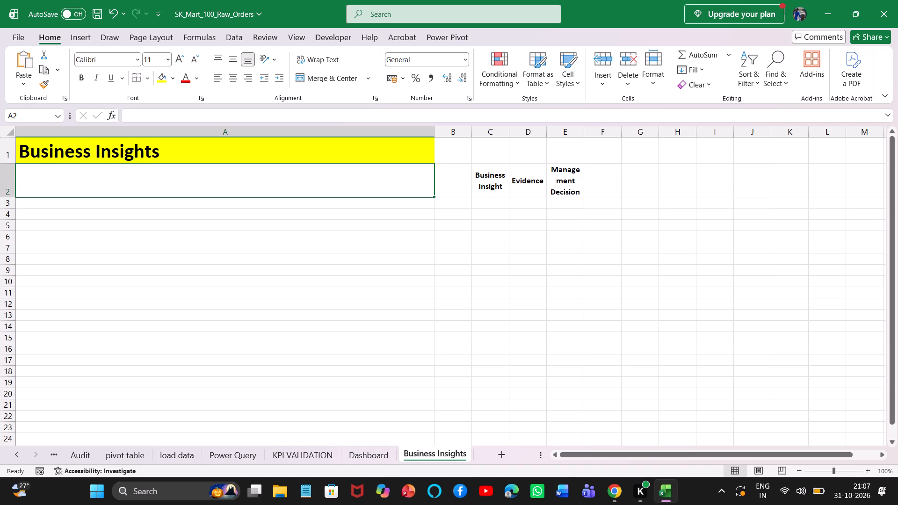
left_click_drag(14, 197, 12, 181)
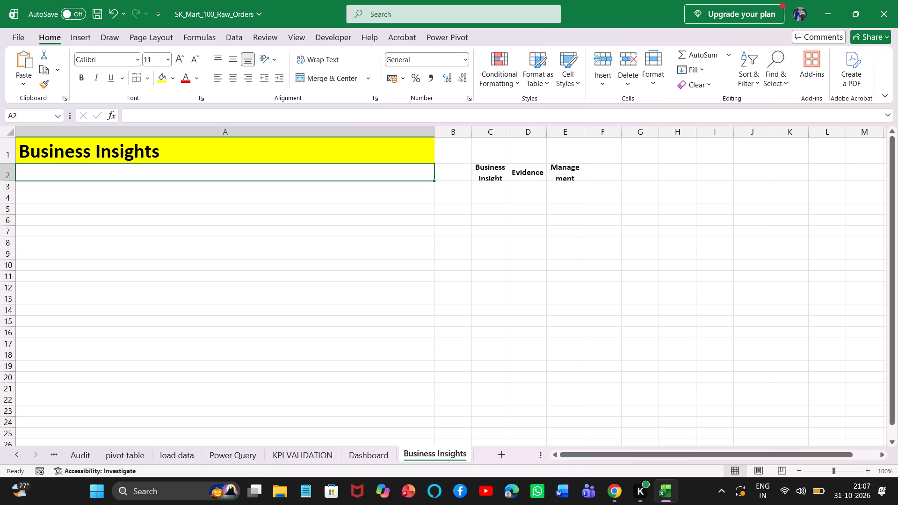
left_click_drag(14, 181, 14, 175)
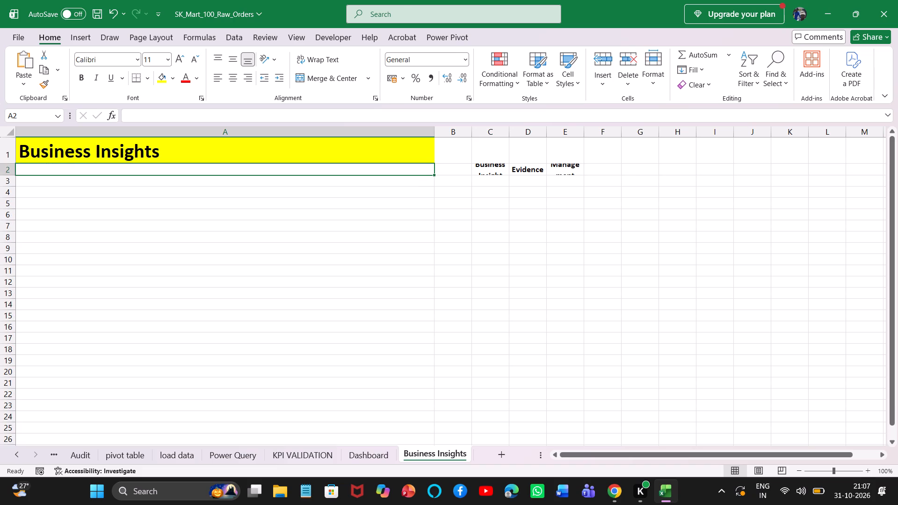
left_click(409, 236)
Turn off text wrapping for the Business Insight header in C2 and the Management Decision header in E2.
left_click(492, 172)
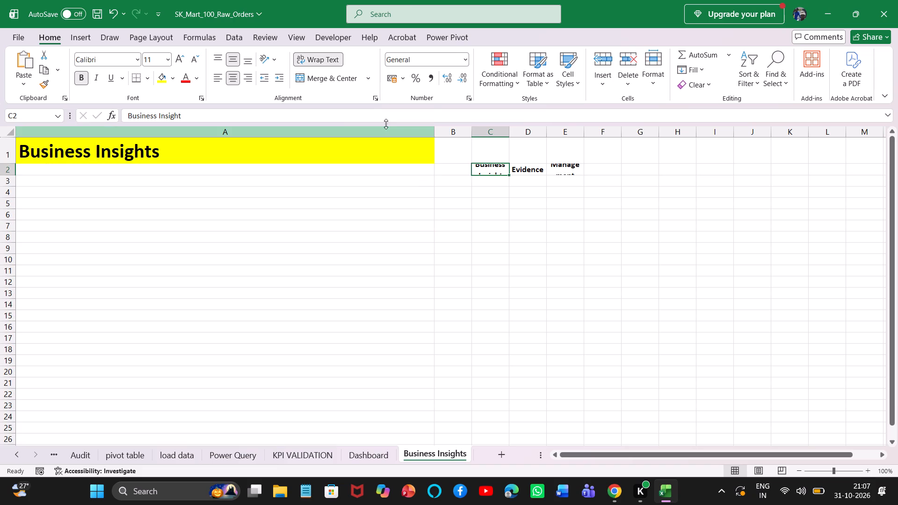
left_click(329, 59)
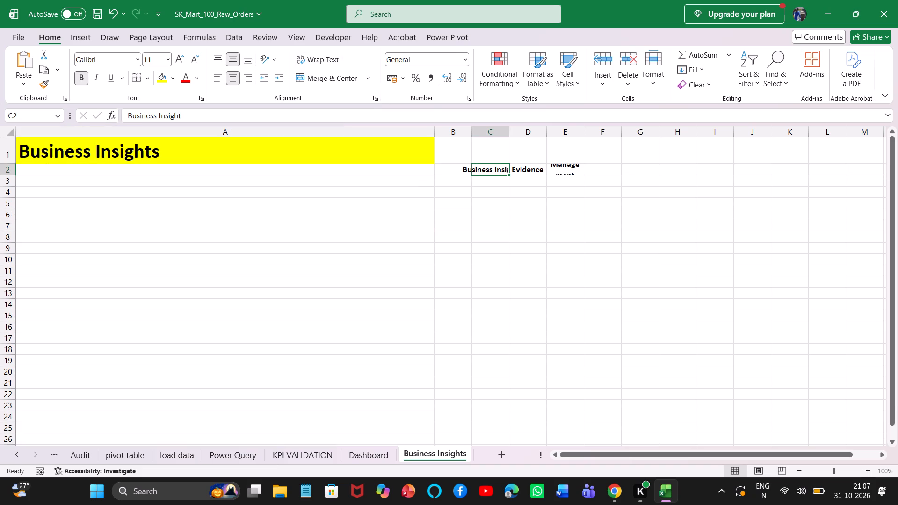
left_click(566, 170)
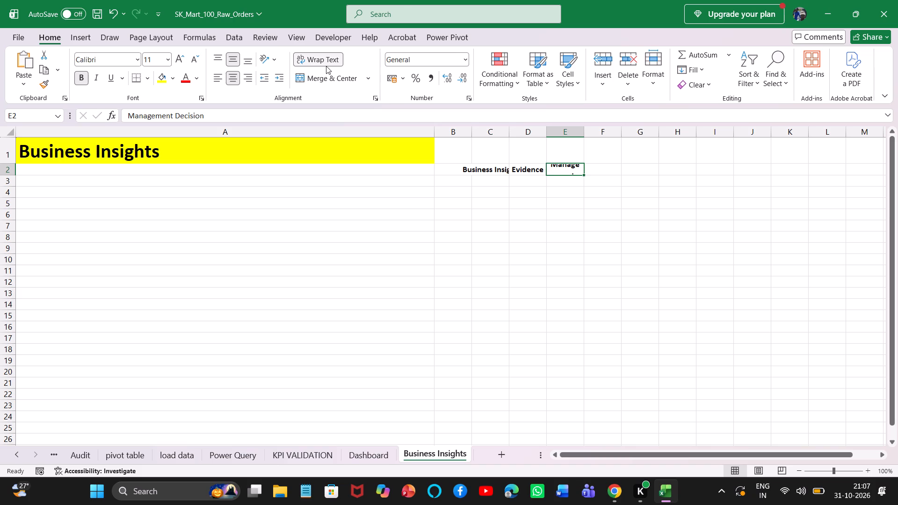
left_click(326, 63)
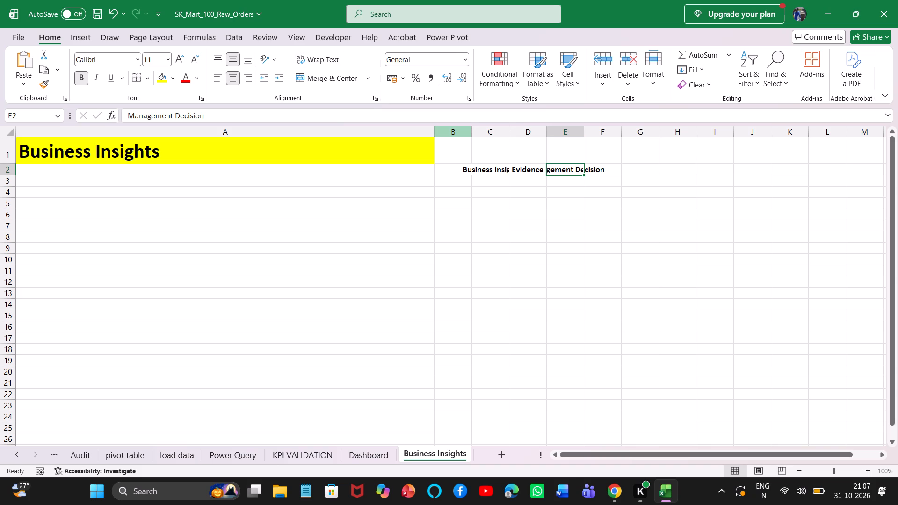
Auto-fit the widths of columns C, D and E to their header text.
double_click(509, 135)
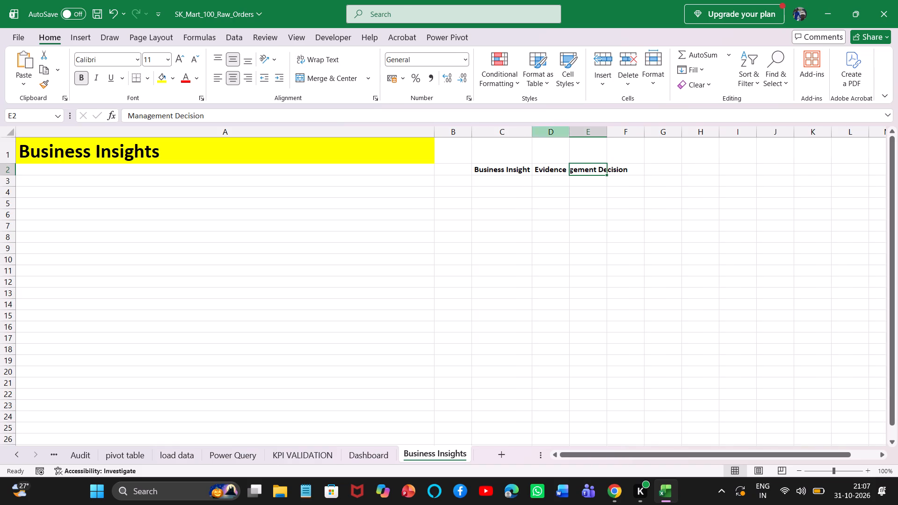
double_click(571, 134)
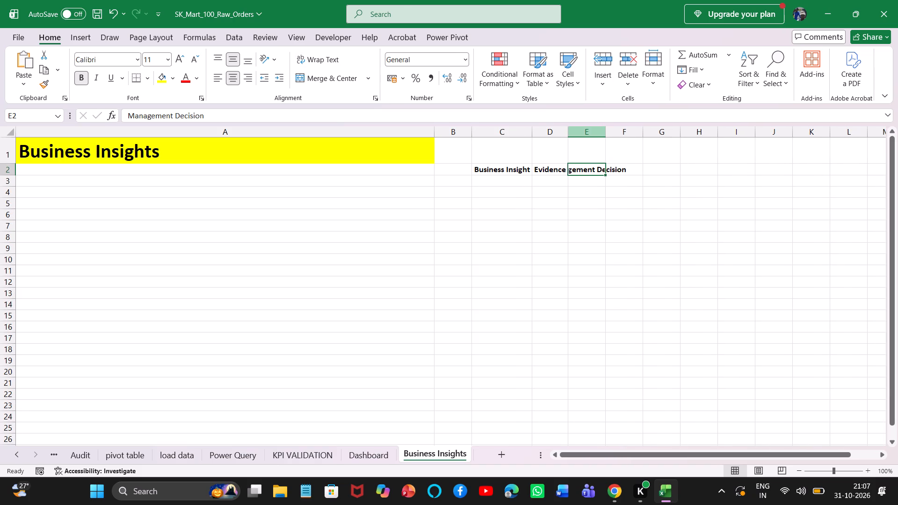
double_click(606, 136)
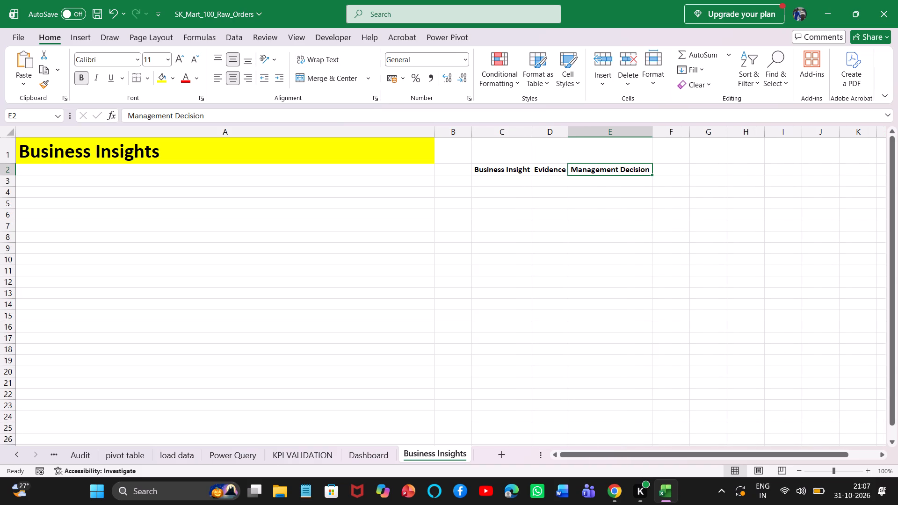
Increase the Business Insight header in C2 to font size 14 and auto-fit column C to it.
left_click(517, 167)
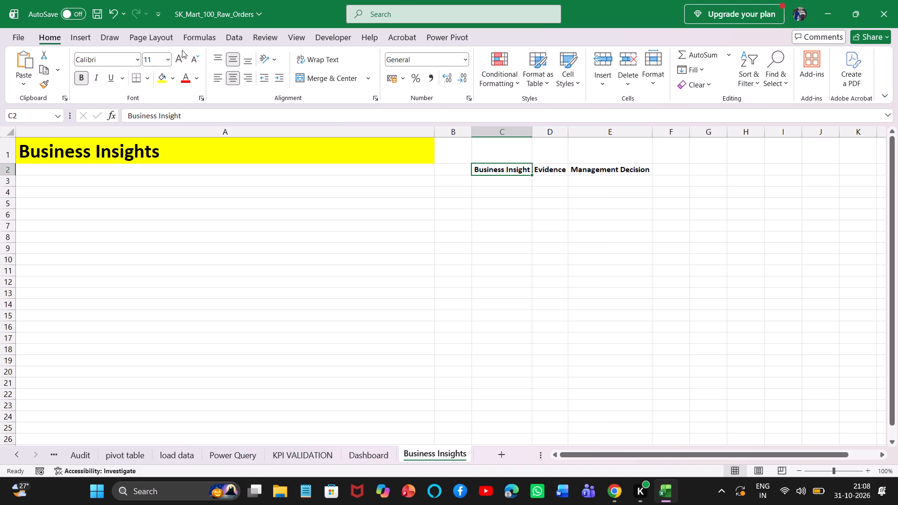
left_click(181, 58)
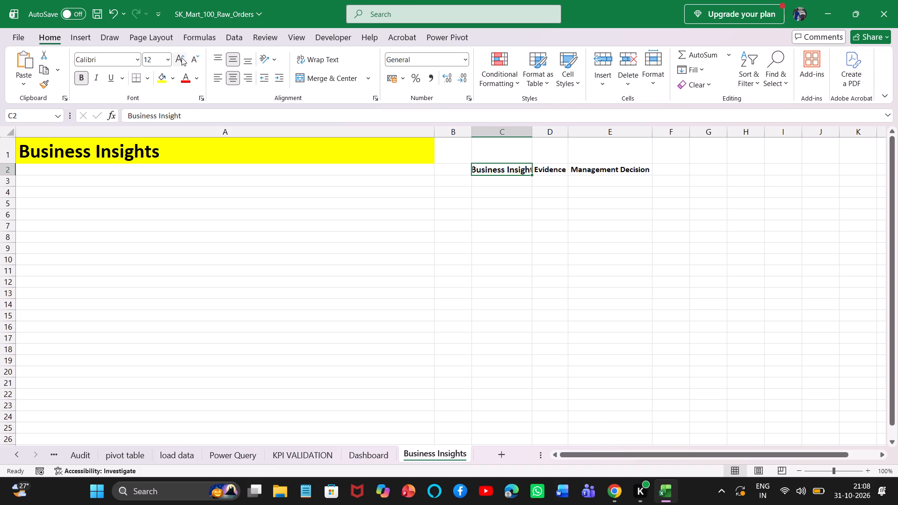
left_click(181, 58)
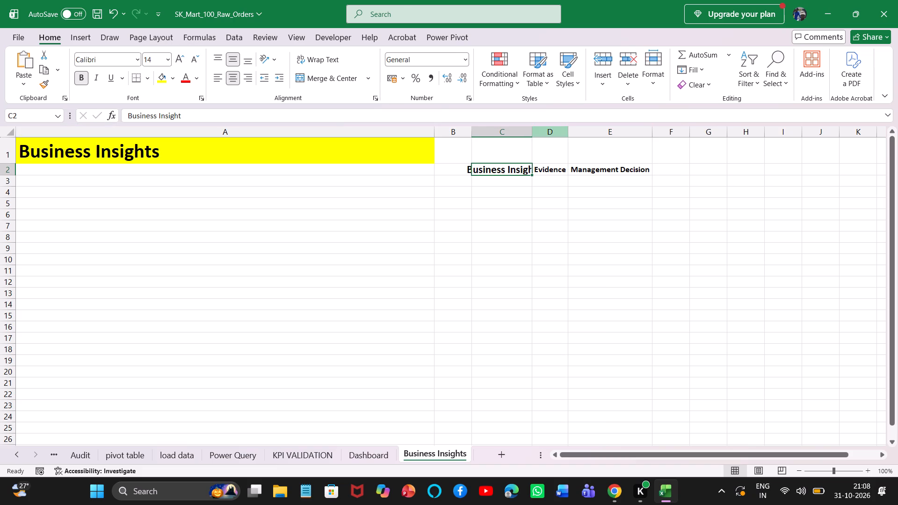
double_click(534, 133)
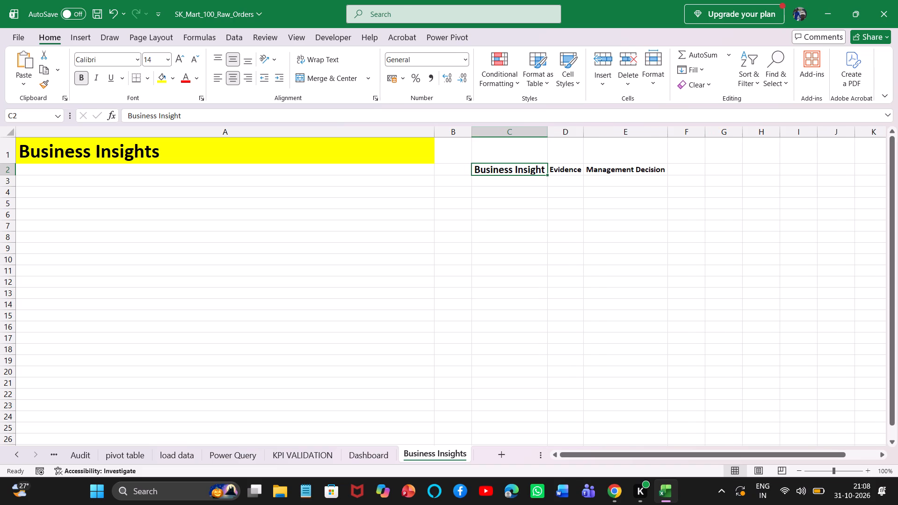
Increase the Evidence header in D2 to font size 12.
left_click(567, 170)
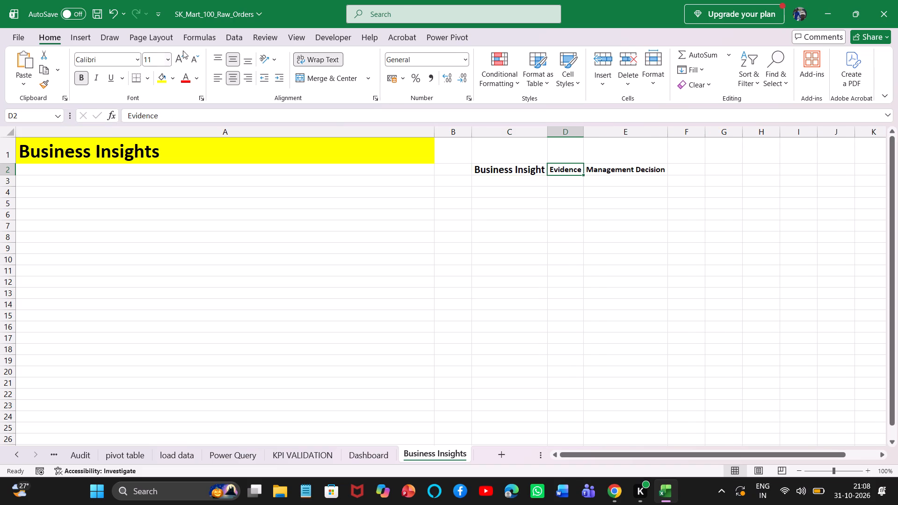
left_click(181, 58)
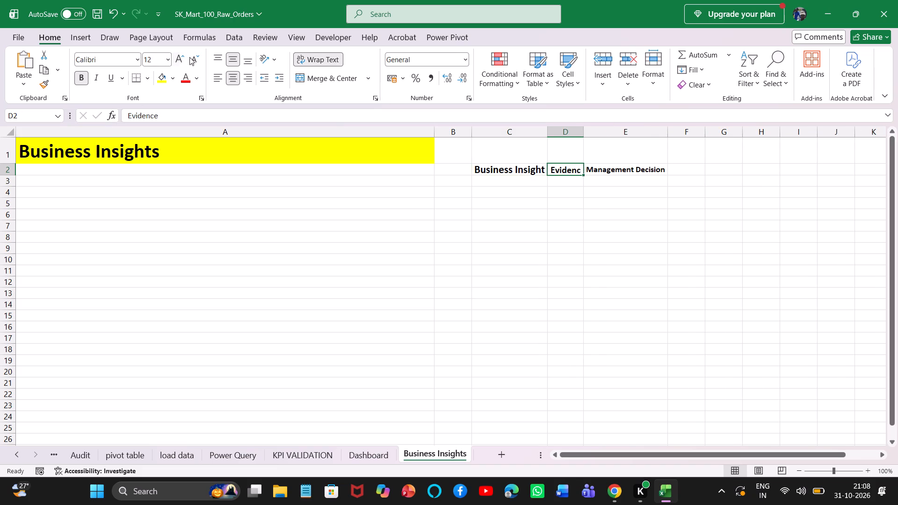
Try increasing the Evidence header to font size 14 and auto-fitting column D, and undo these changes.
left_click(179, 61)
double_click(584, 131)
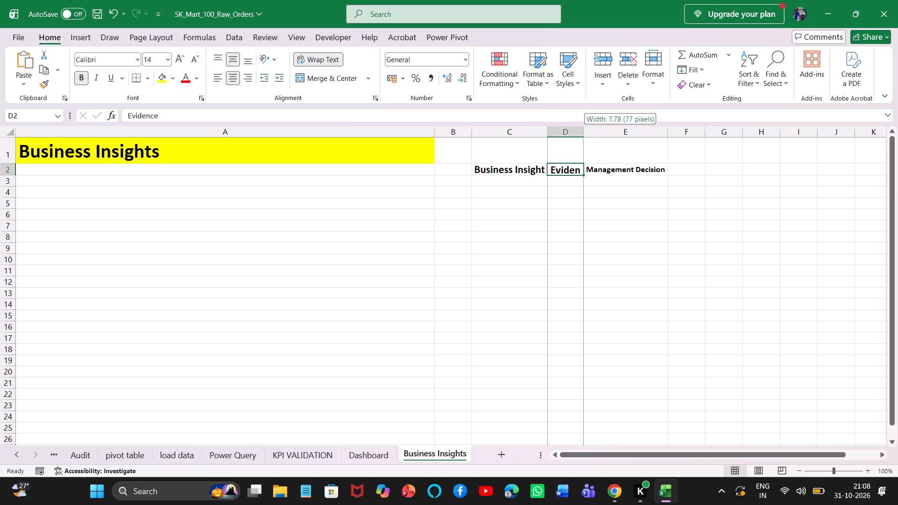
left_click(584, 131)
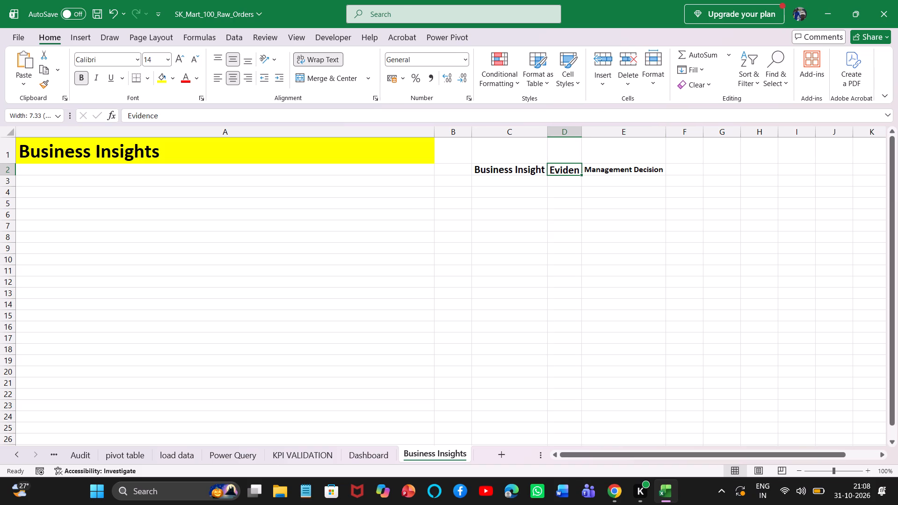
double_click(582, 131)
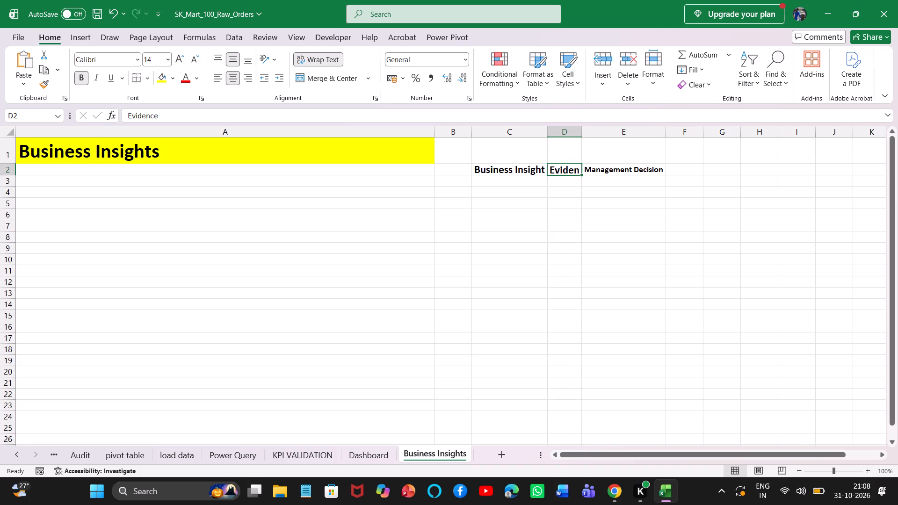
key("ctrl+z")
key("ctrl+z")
Manually widen column D so the Evidence header fits on one line, and increase the header to font size 14.
left_click(582, 131)
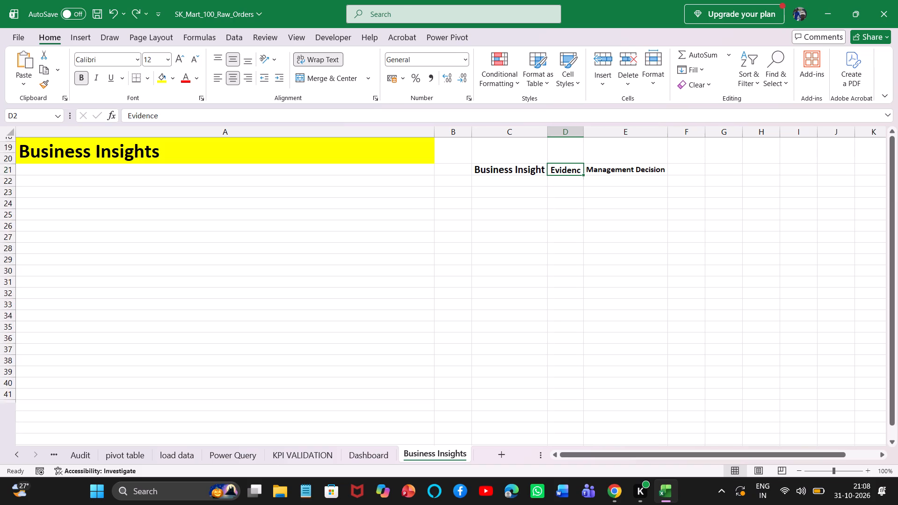
left_click_drag(582, 131, 599, 133)
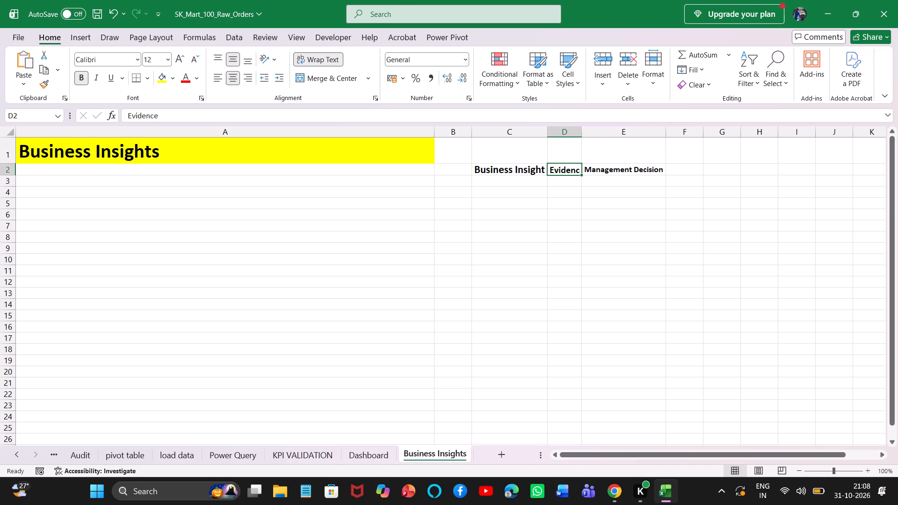
left_click_drag(584, 134, 602, 138)
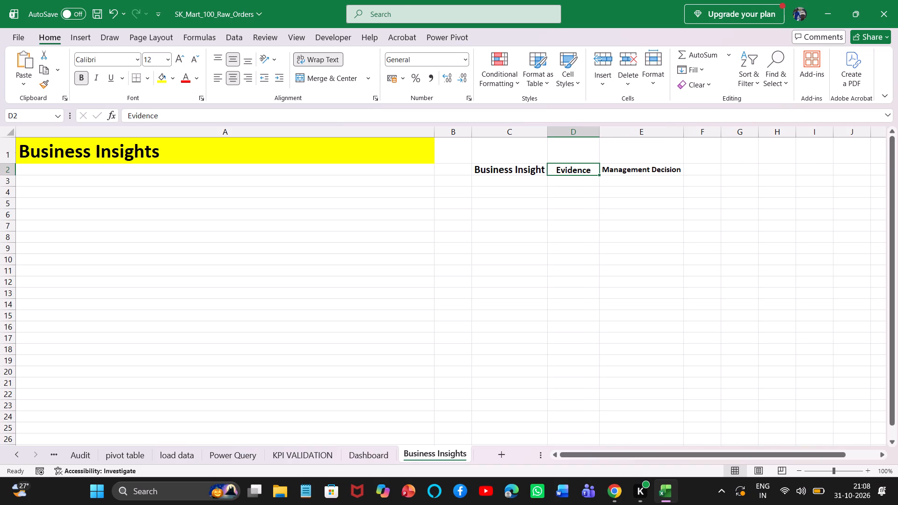
left_click(582, 167)
left_click(175, 59)
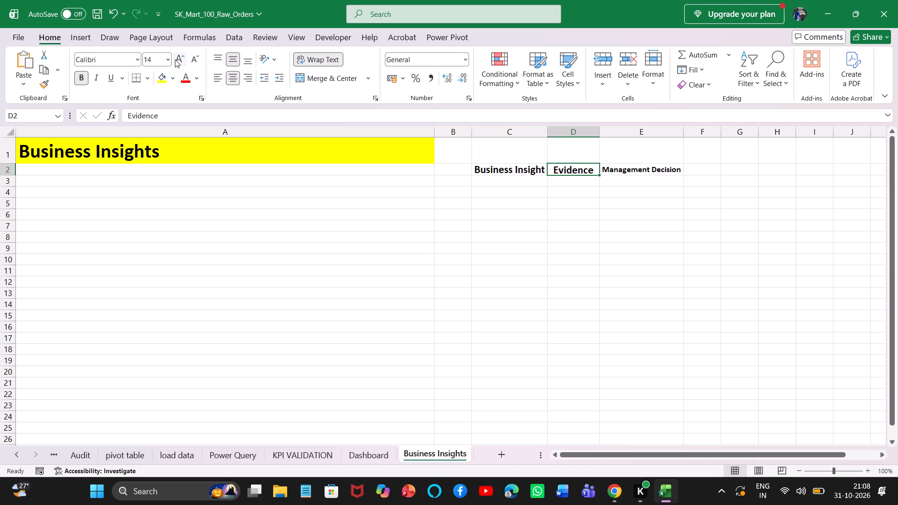
Increase the Management Decision header in E2 to font size 14 and auto-fit column E to it.
left_click(606, 168)
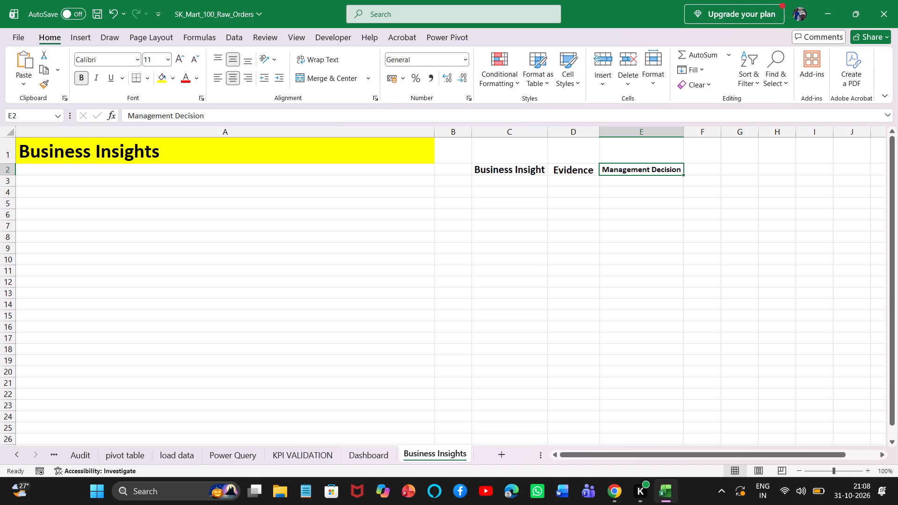
left_click(181, 63)
left_click(181, 63)
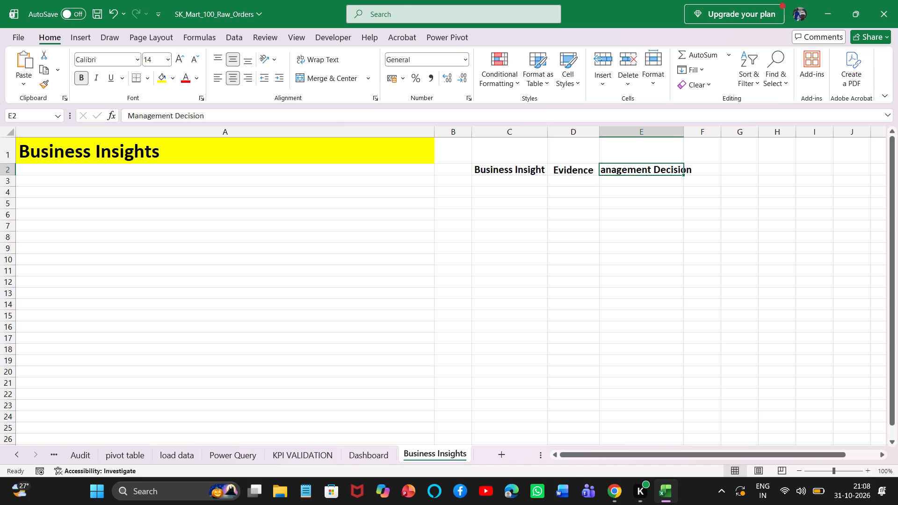
double_click(685, 133)
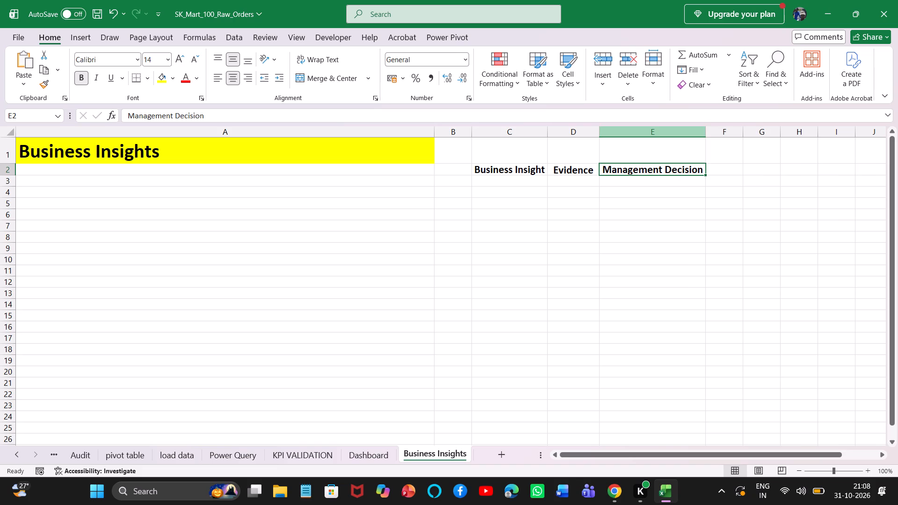
left_click(688, 188)
left_click(527, 182)
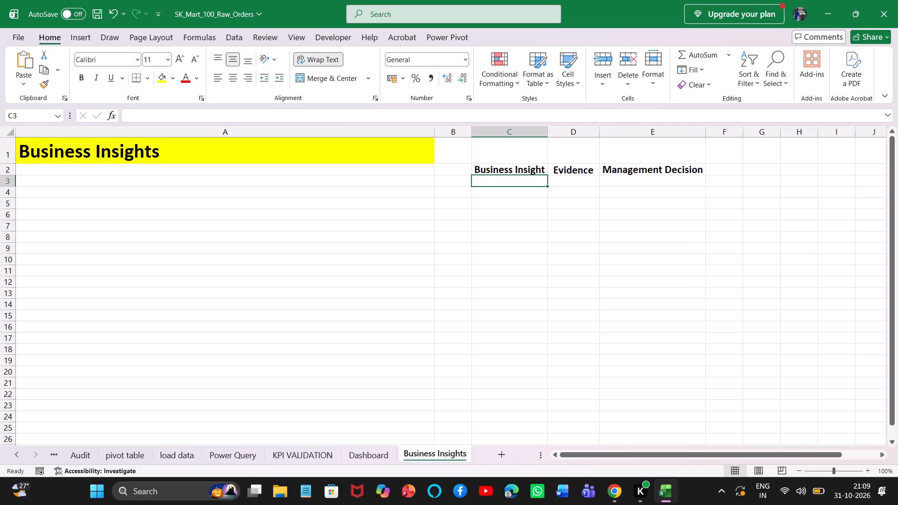
Fill the three header cells C2:E2 with the medium blue theme colour.
left_click(615, 172)
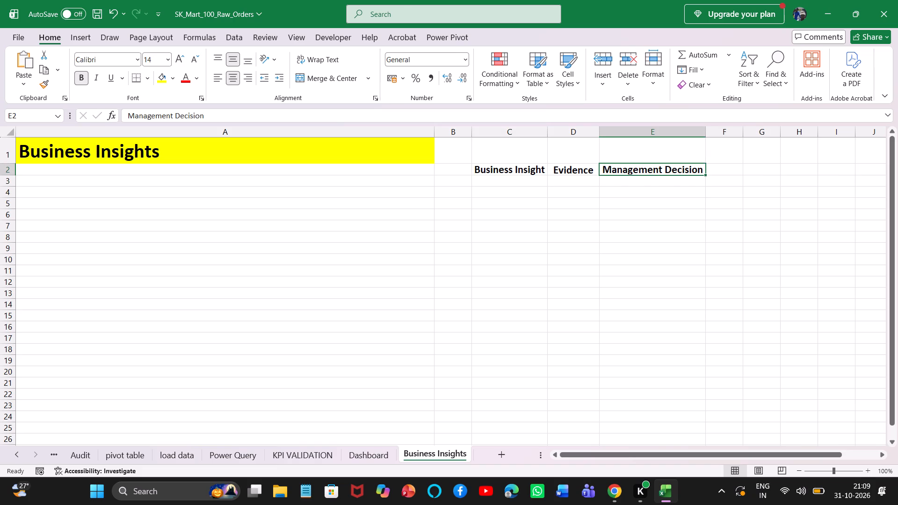
left_click(513, 169)
key("shift+Right")
key("shift+Right")
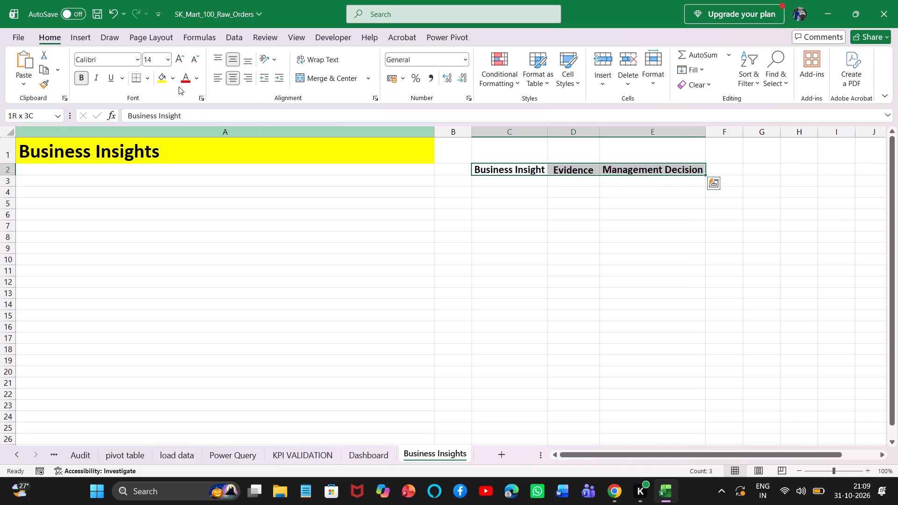
left_click(174, 81)
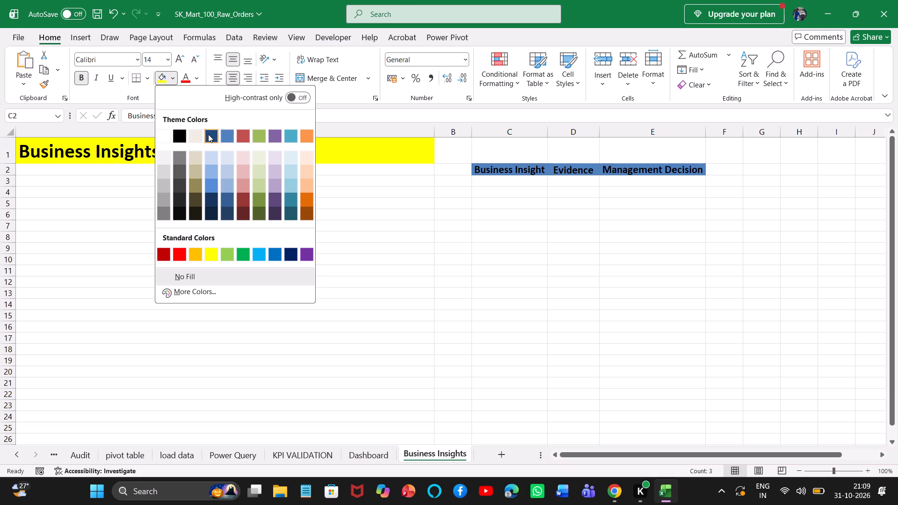
left_click(225, 137)
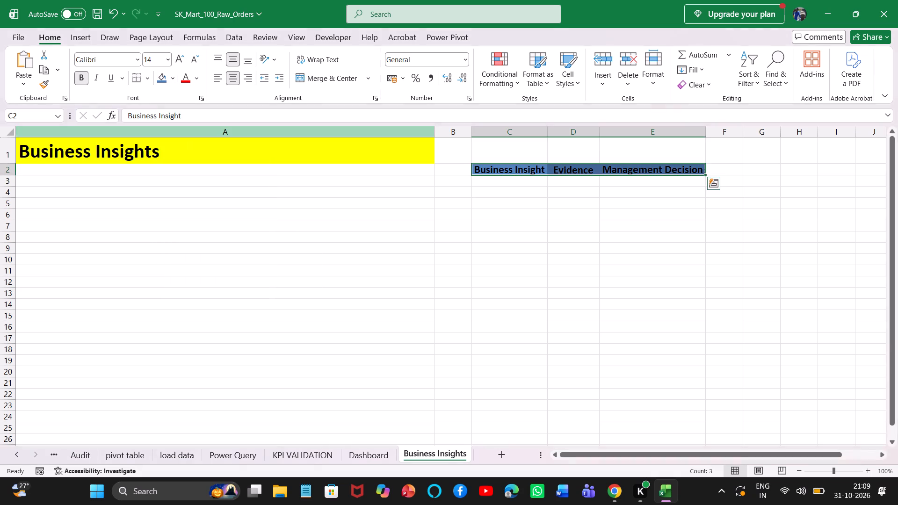
left_click(551, 220)
Copy "Highest revenue category" from ChatGPT's insights table in Chrome into cell C3 of the Excel sheet, and auto-fit column C.
left_click(533, 180)
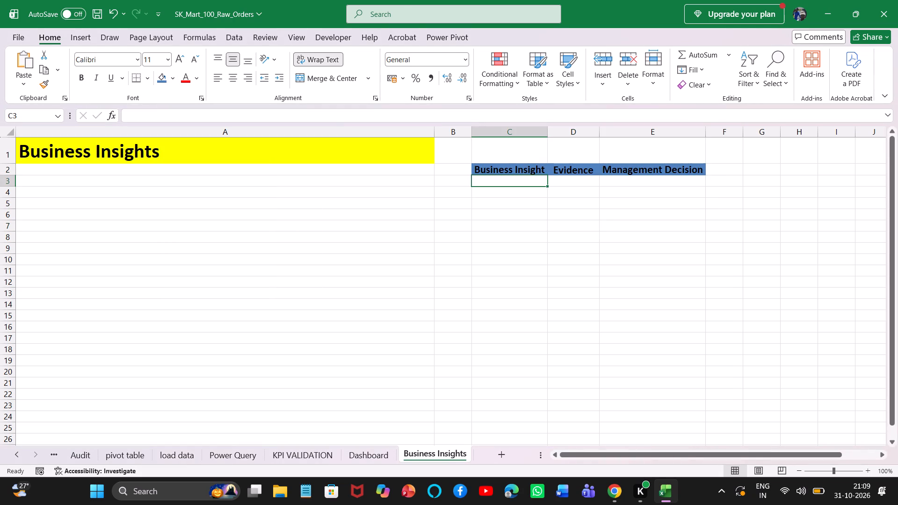
key("alt+Tab")
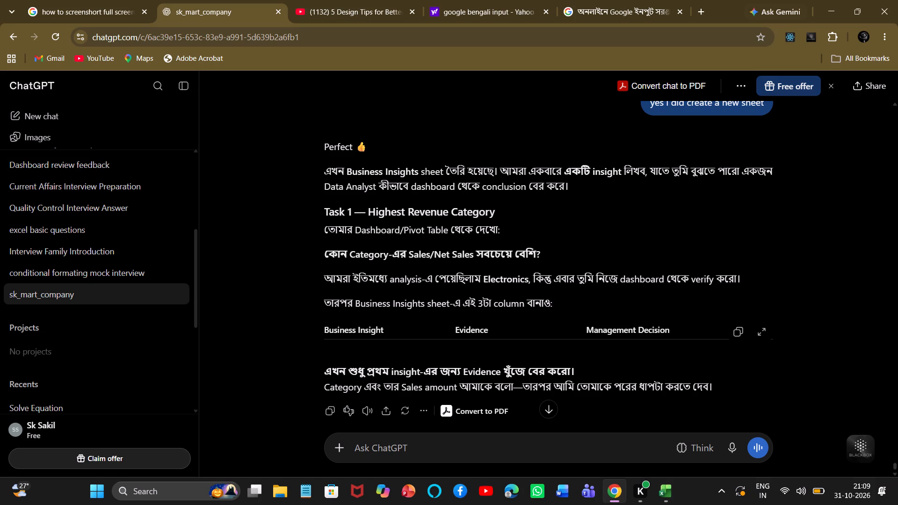
left_click(893, 466)
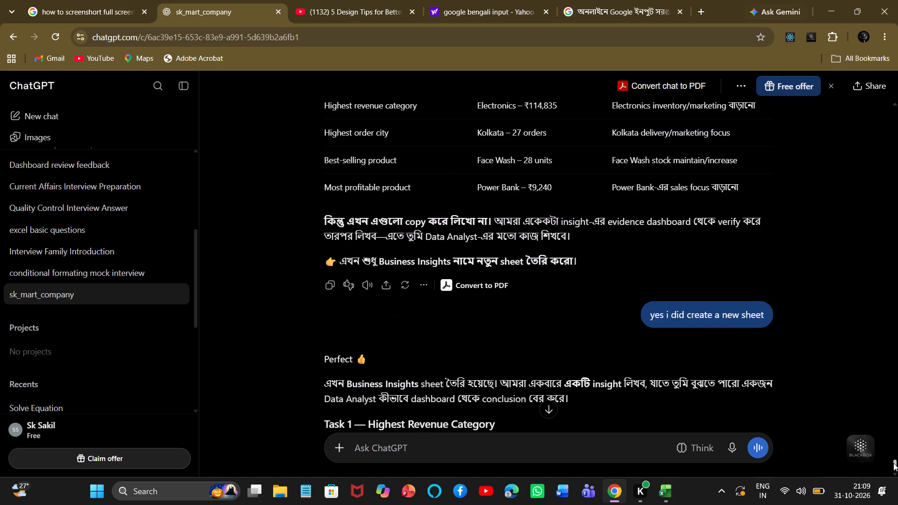
left_click(893, 463)
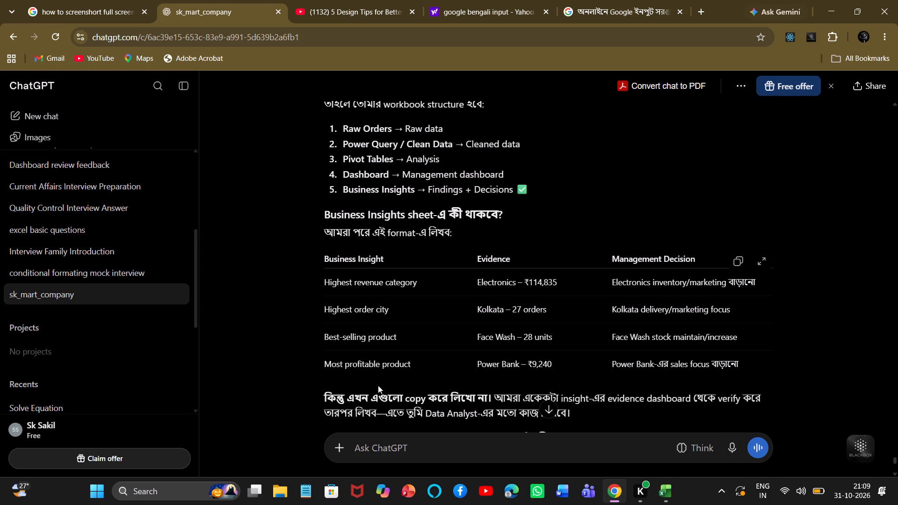
left_click_drag(325, 281, 421, 280)
key("ctrl+c")
key("alt+Tab")
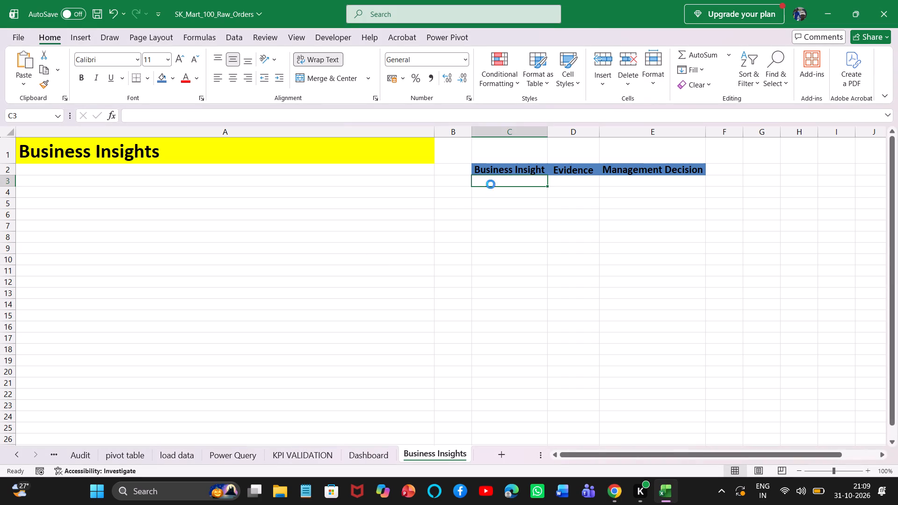
key("ctrl+v")
double_click(548, 132)
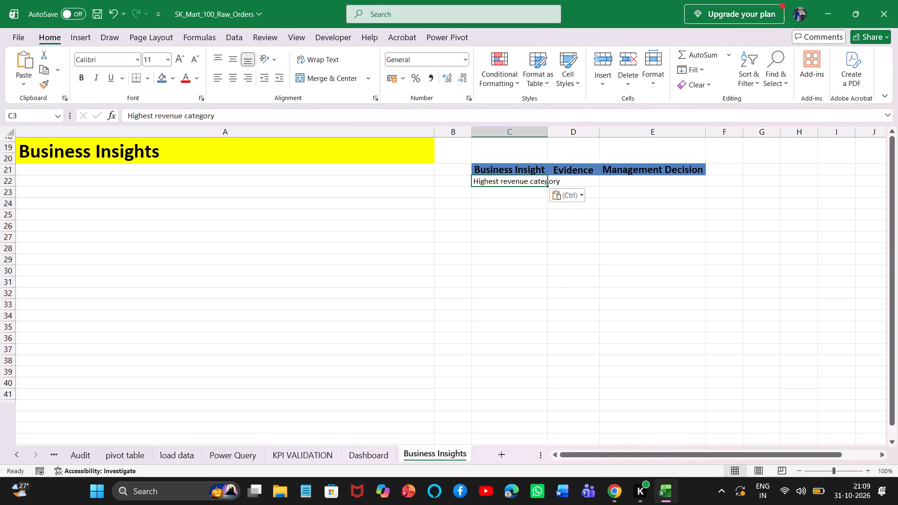
With Evidence cell D3 selected, check ChatGPT's table for the evidence on the highest revenue category.
left_click(585, 186)
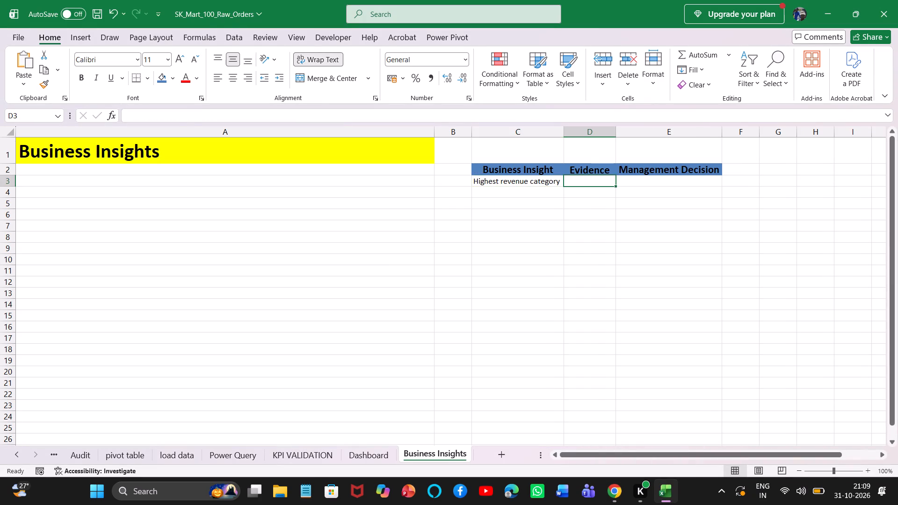
key("alt+Tab")
key("alt+Tab")
key("alt+Tab")
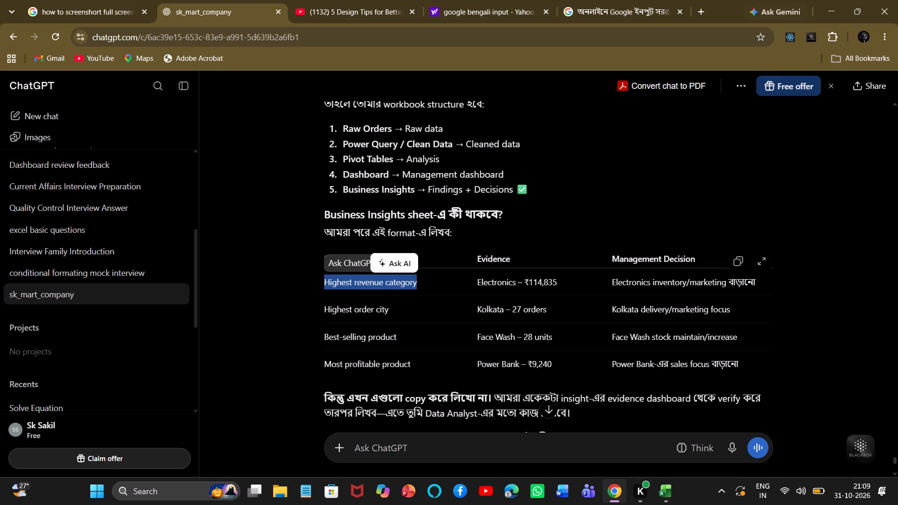
key("alt+Tab")
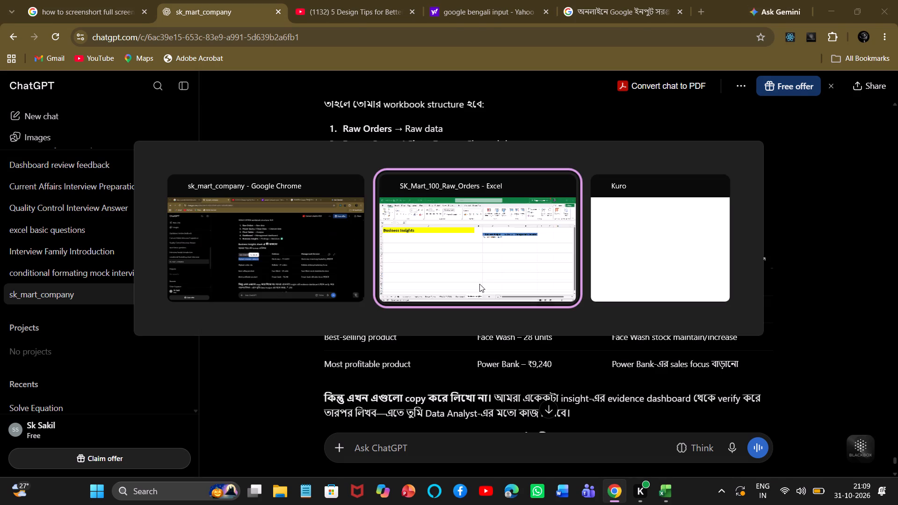
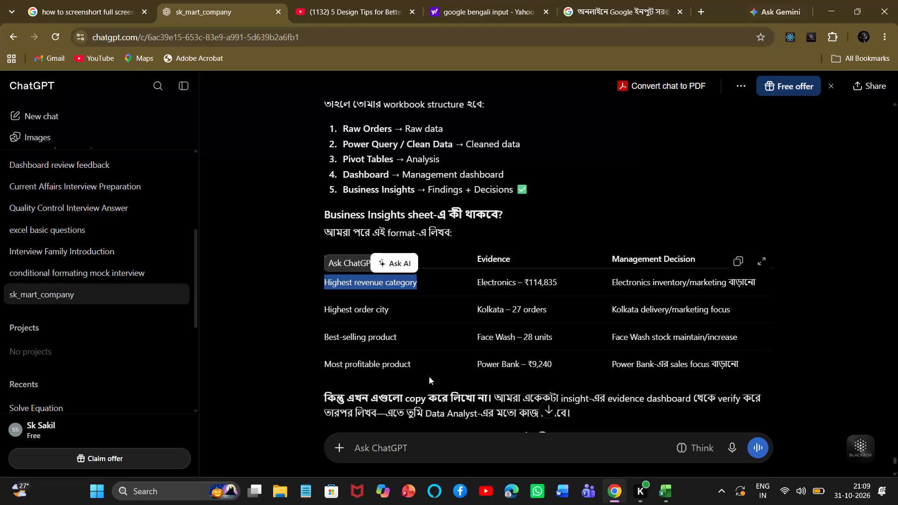
Review the rest of ChatGPT's Business Insights table and the guidance written beneath it.
left_click(895, 462)
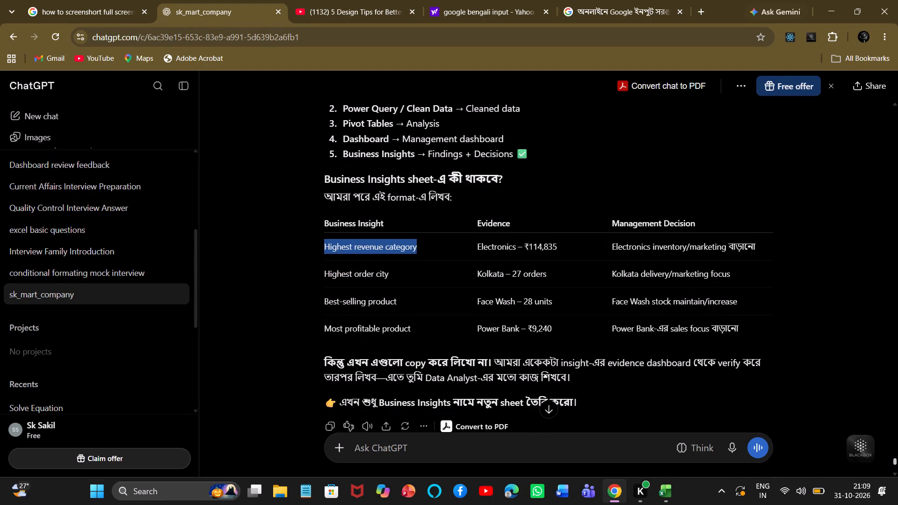
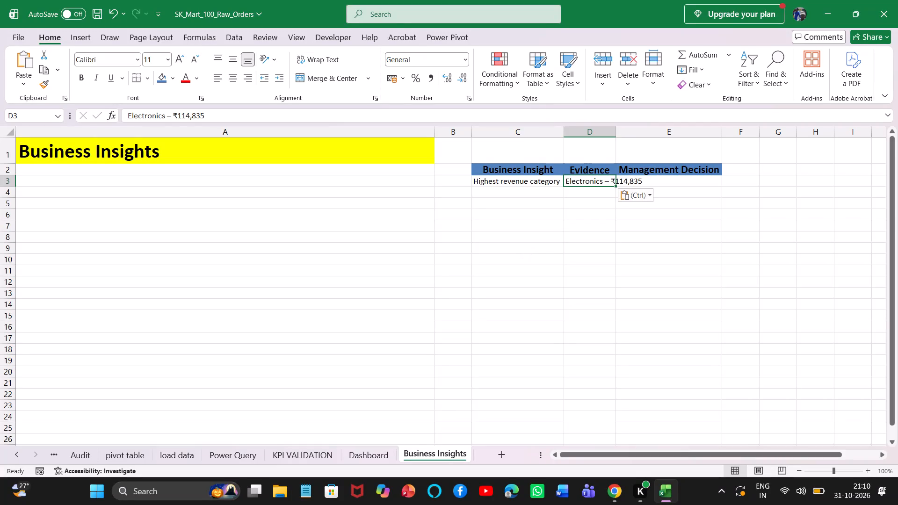
Auto-fit the width of the Evidence column to its contents.
double_click(616, 135)
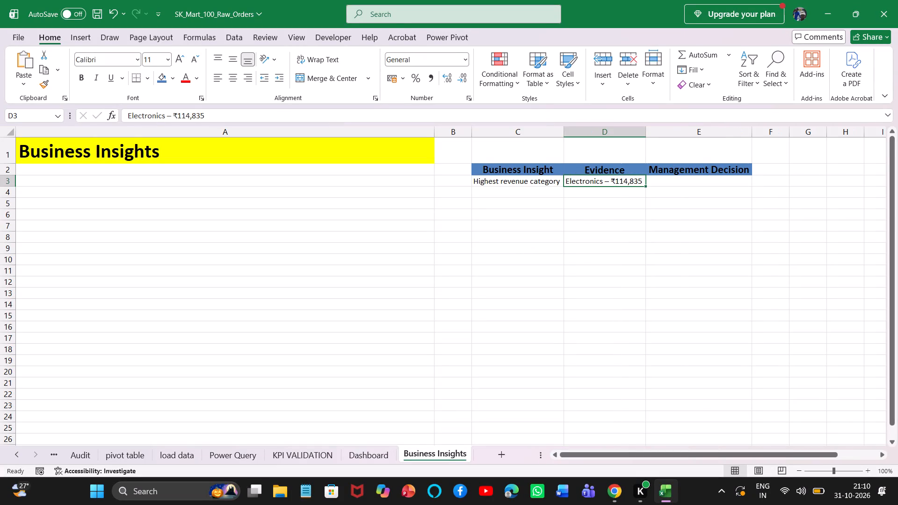
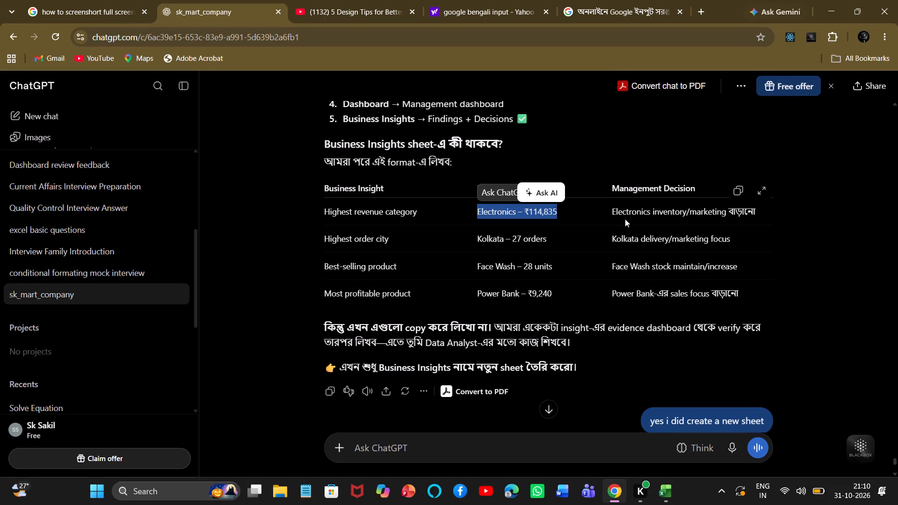
Copy "Electronics inventory/marketing" from ChatGPT's table into the Management Decision cell E3 of the Business Insights sheet in Excel.
left_click_drag(612, 206, 669, 214)
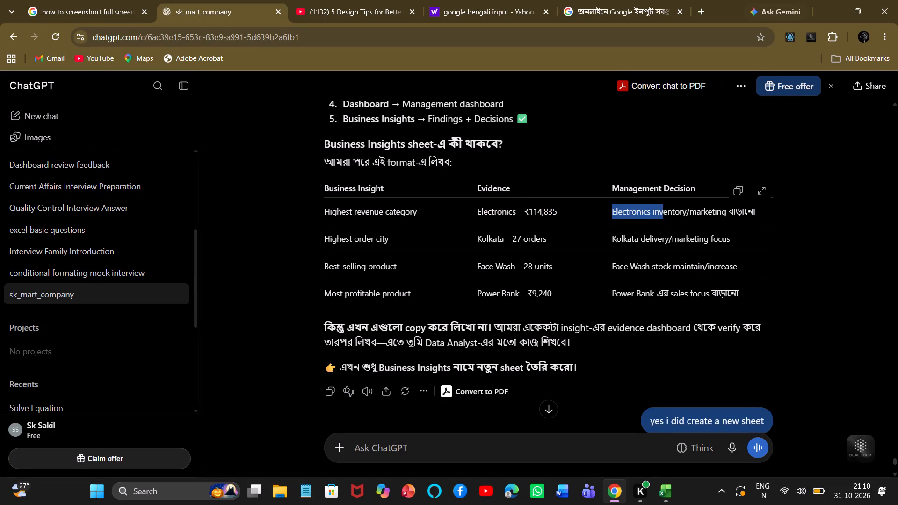
left_click_drag(669, 214, 726, 214)
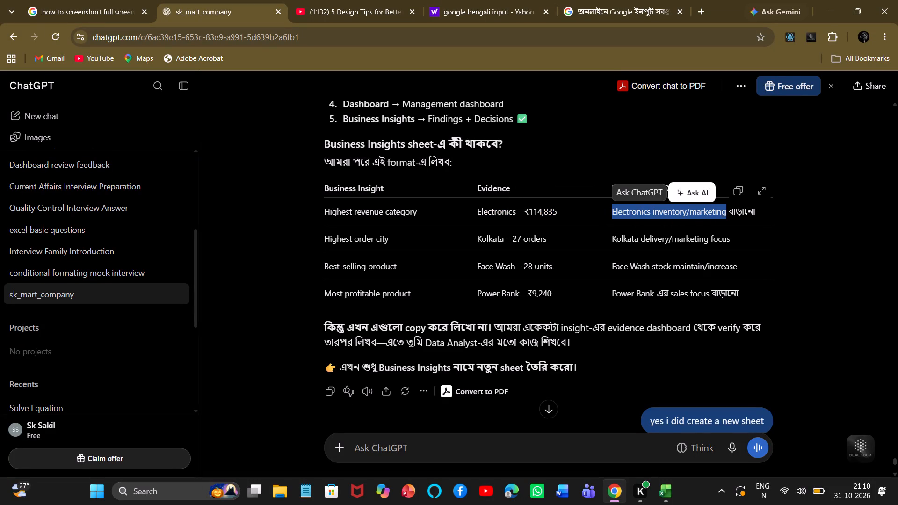
key("ctrl+c")
key("alt+Tab")
key("ctrl+v")
left_click(695, 209)
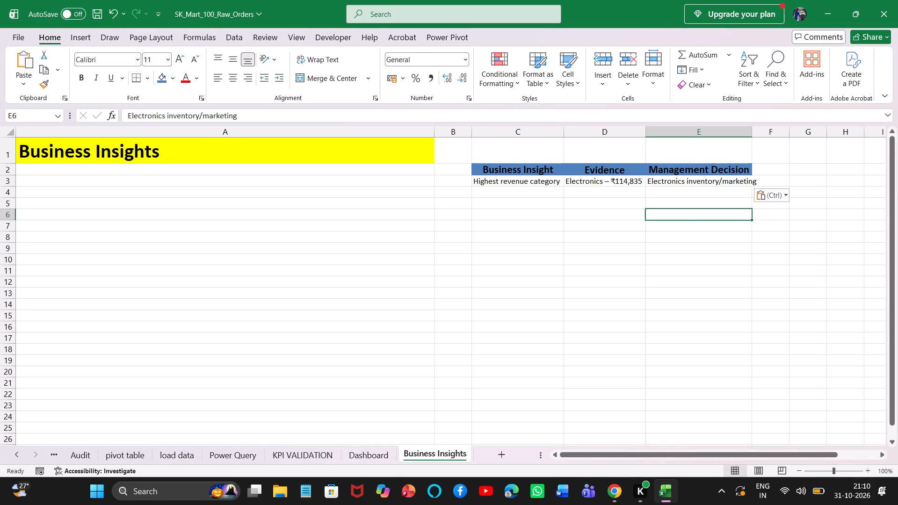
key("alt+Tab")
key("alt+Tab")
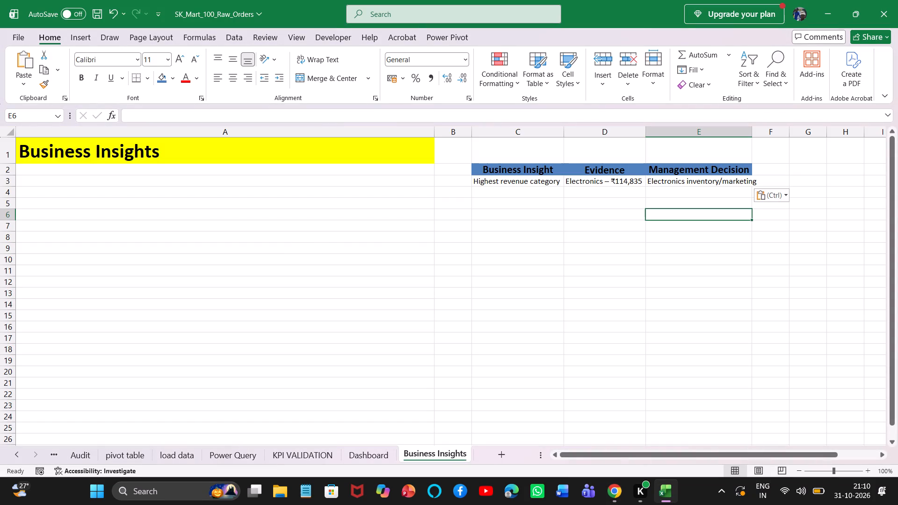
Auto-fit the width of the Management Decision column to its contents.
left_click(760, 184)
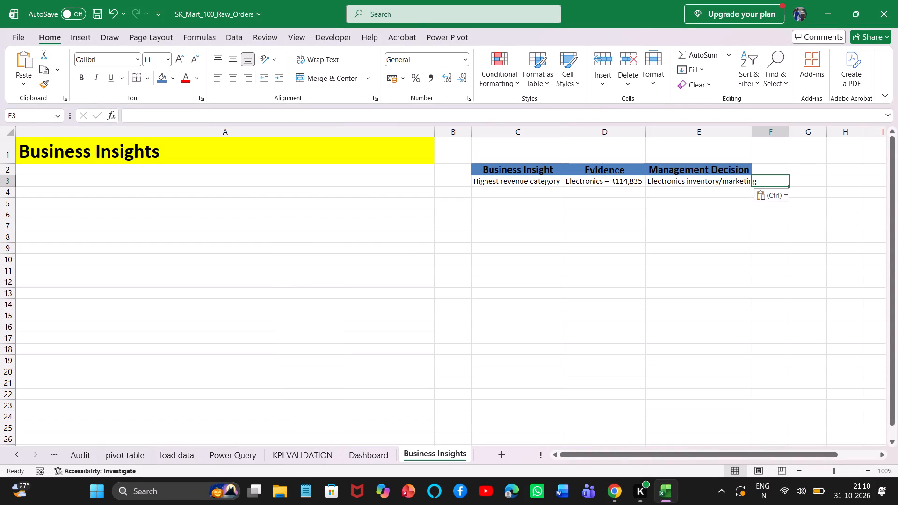
double_click(753, 131)
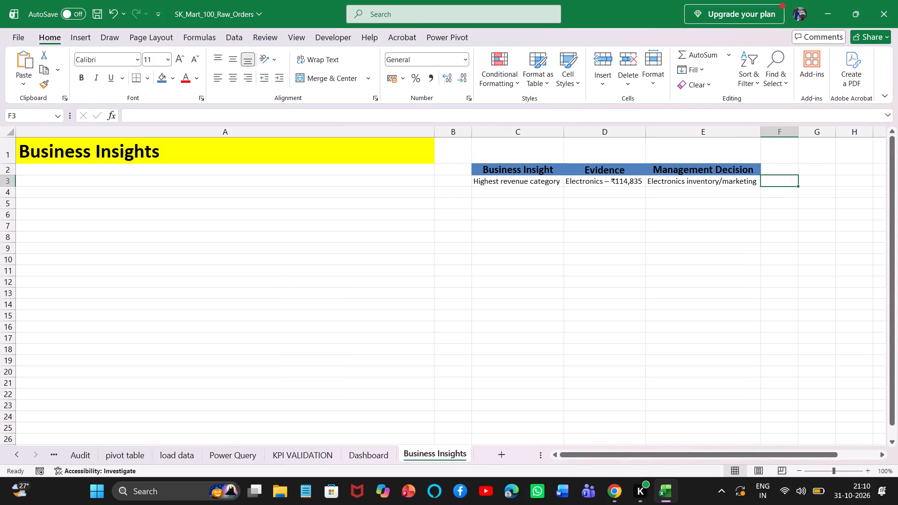
Append "/Increse" to the management decision in E3 and auto-fit the column to the longer text.
left_click(759, 179)
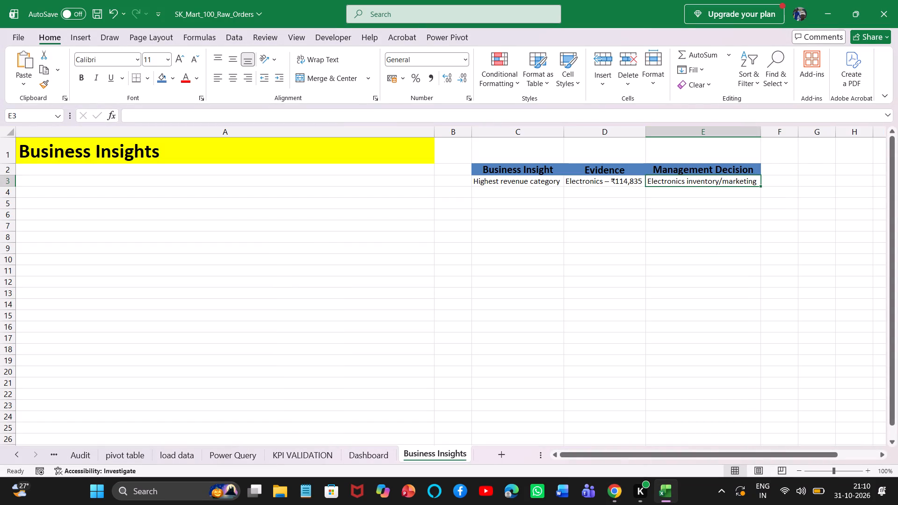
double_click(759, 181)
key("slash")
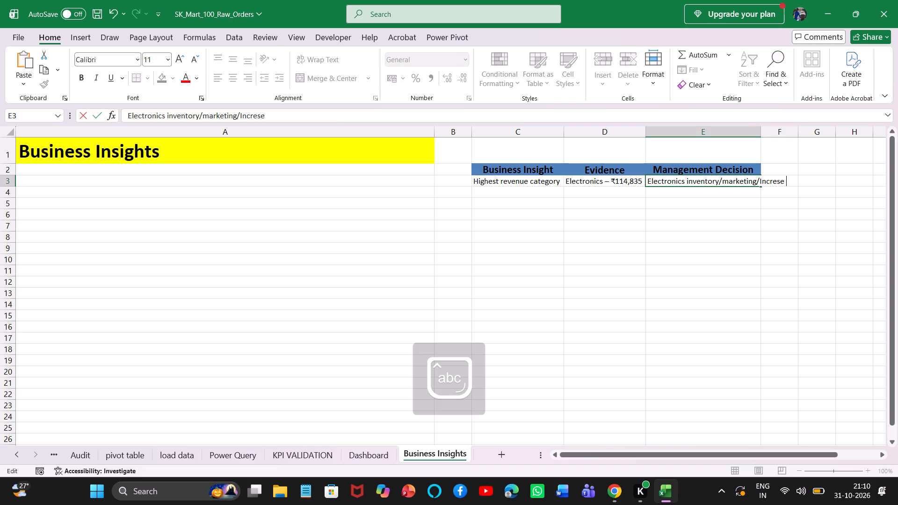
left_click(793, 236)
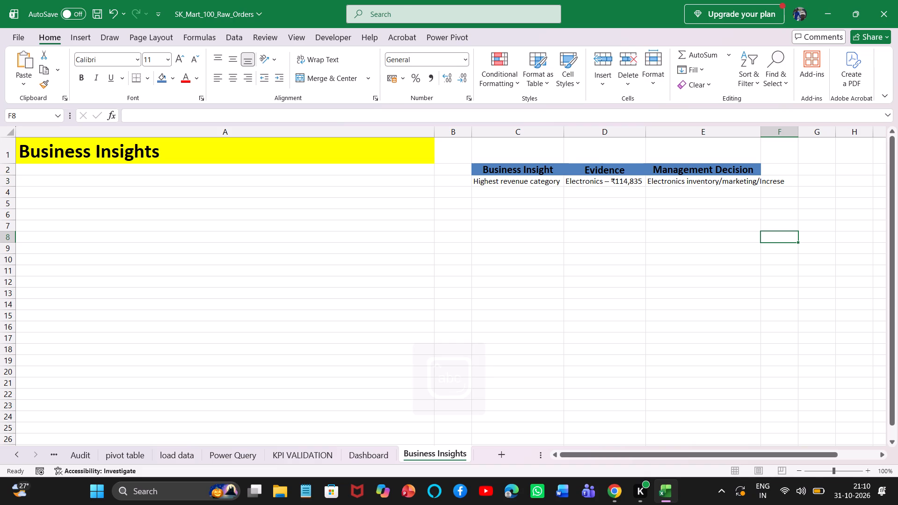
double_click(761, 134)
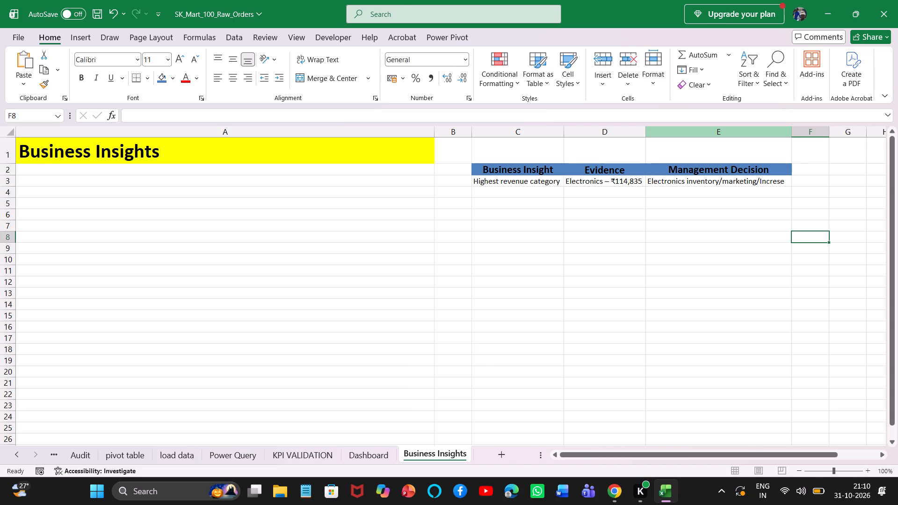
Format the Highest revenue category row, C3 to E3, as bold with font size 12.
left_click(726, 184)
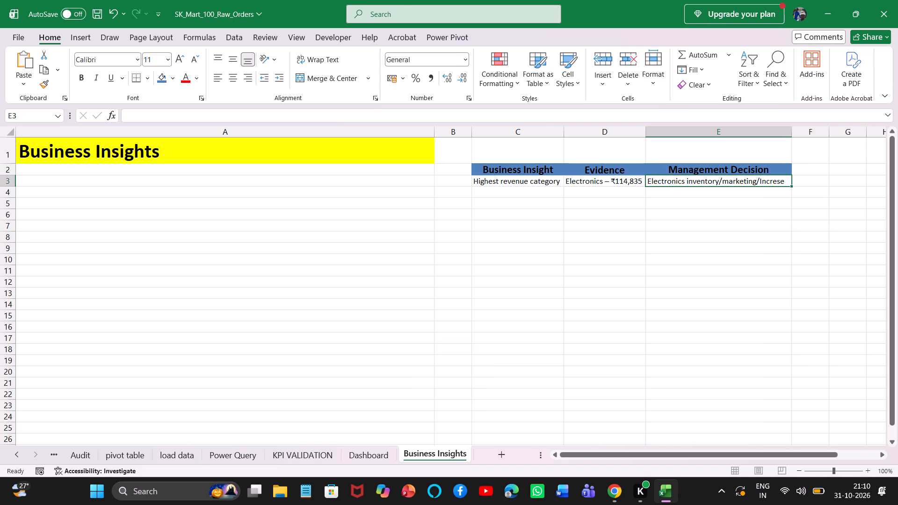
left_click(542, 182)
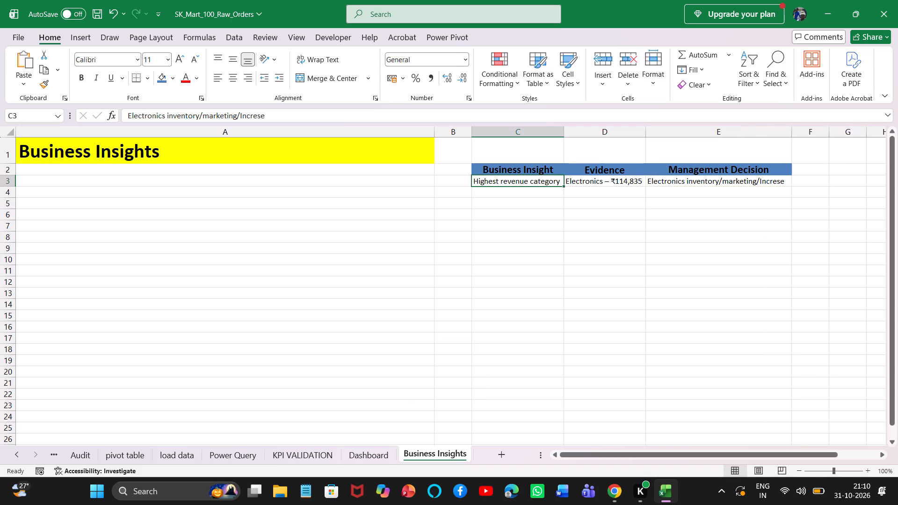
key("shift+Right")
key("shift+Right")
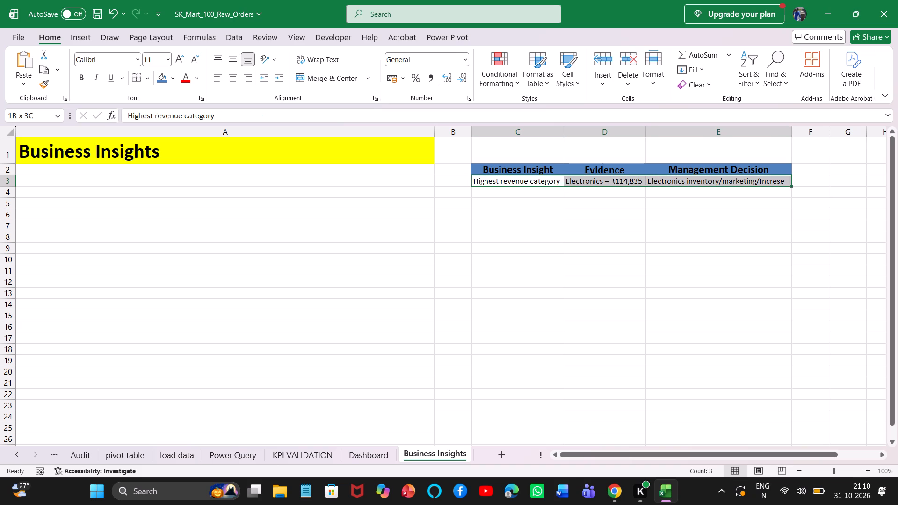
left_click(180, 65)
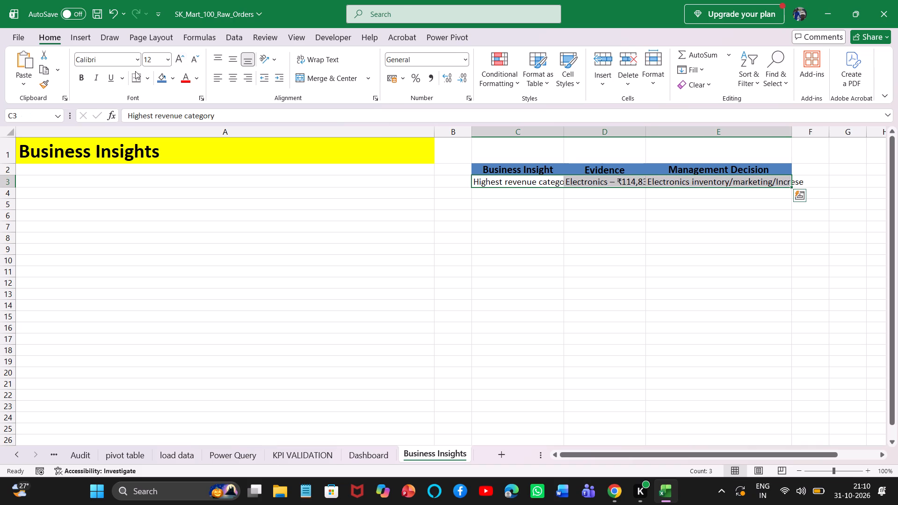
left_click(80, 83)
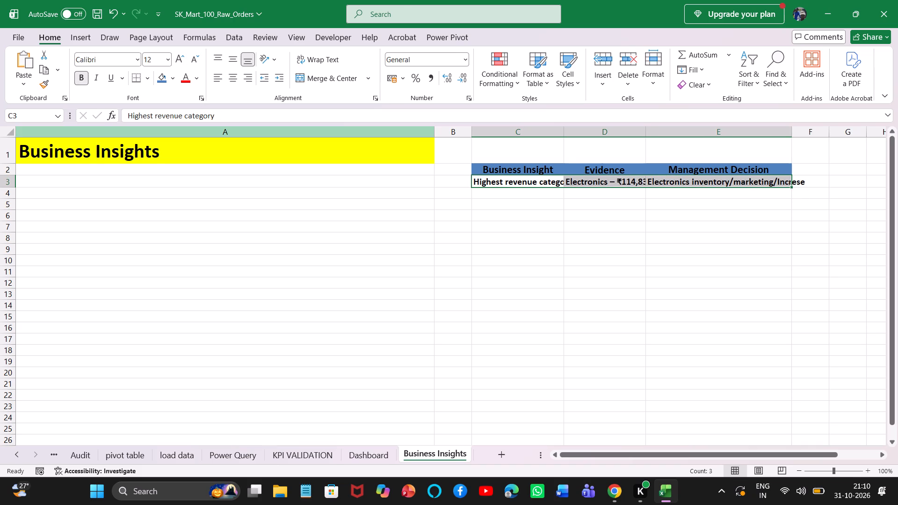
Auto-fit the Business Insight, Evidence and Management Decision columns to their contents.
double_click(565, 132)
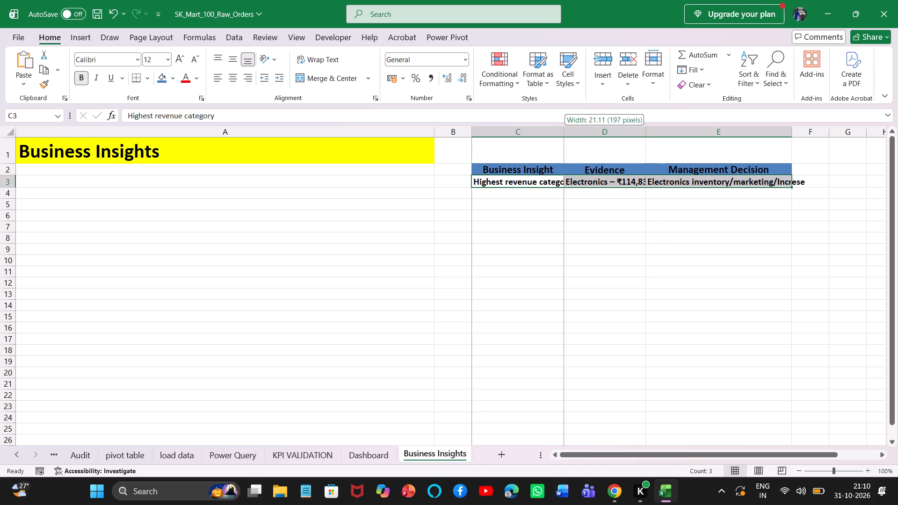
double_click(659, 133)
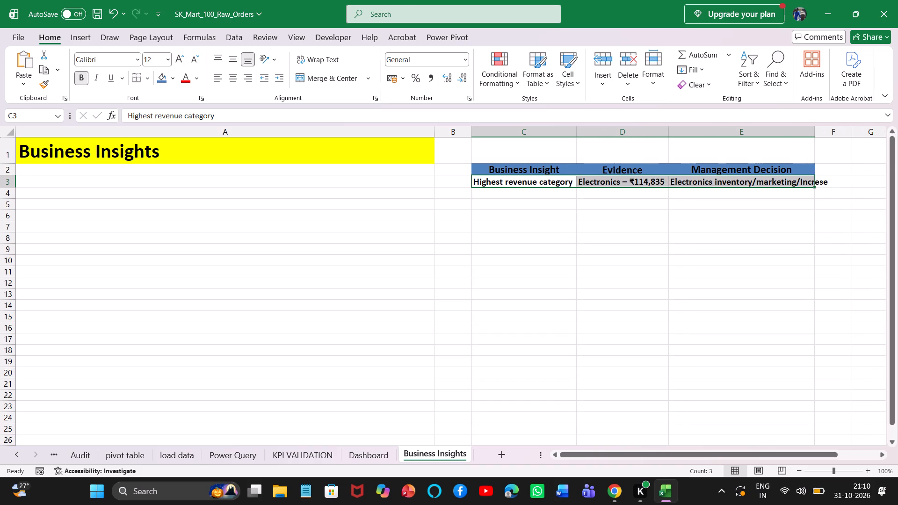
double_click(814, 131)
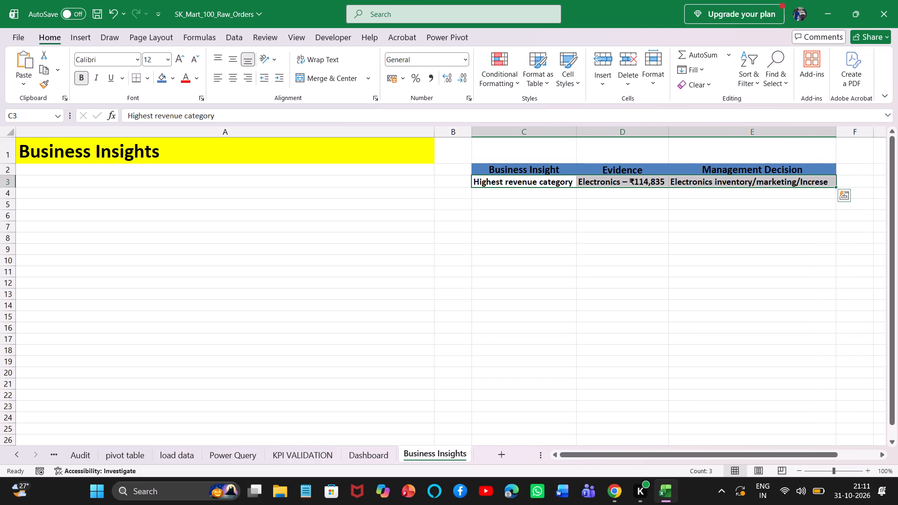
left_click(740, 258)
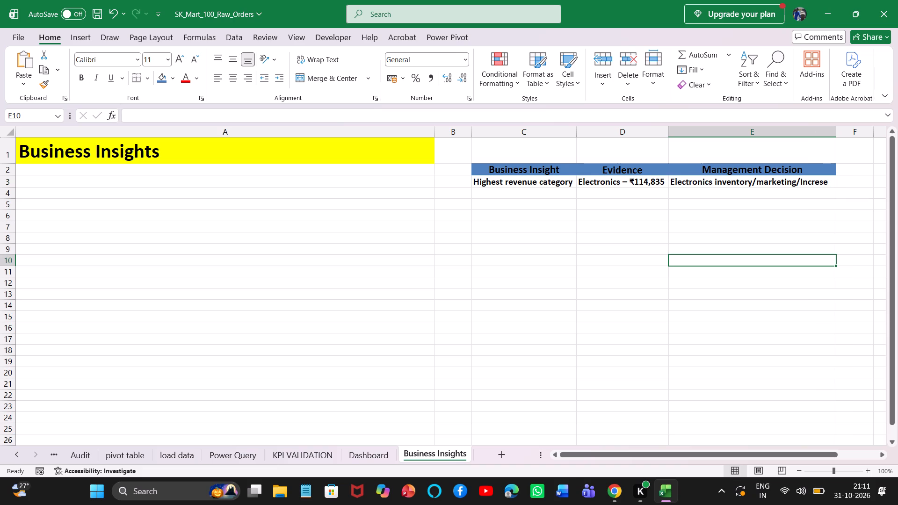